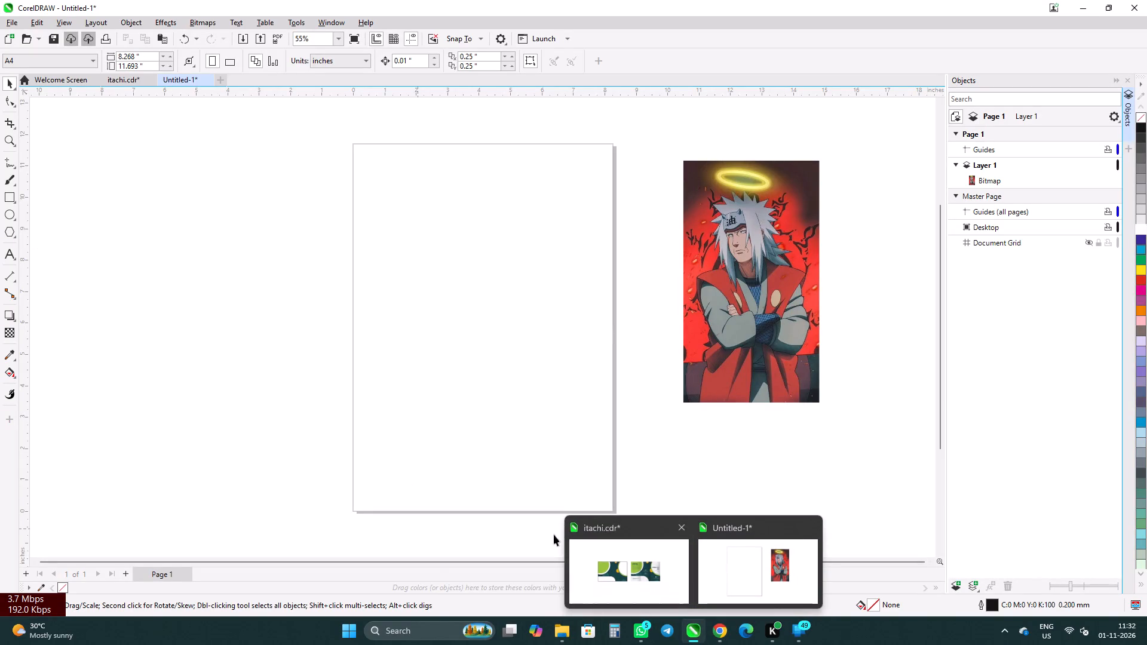
Open the JOY 9 drawing from the Business card folder on JOY (E:), look over its flyer page, and close it.
click(519, 443)
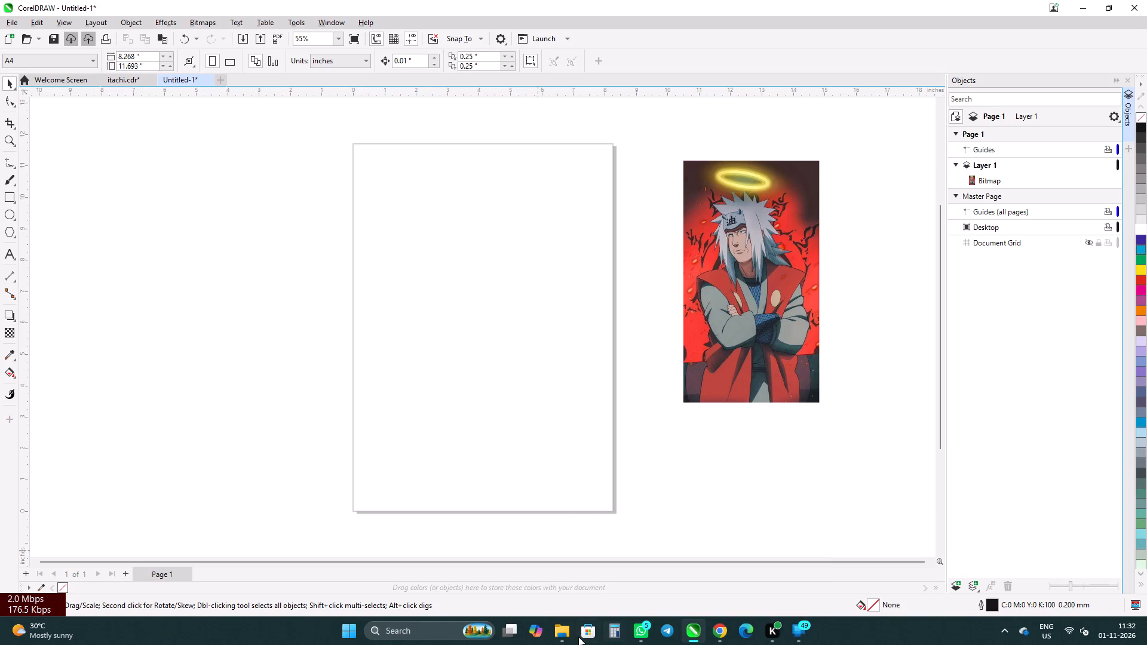
click(559, 629)
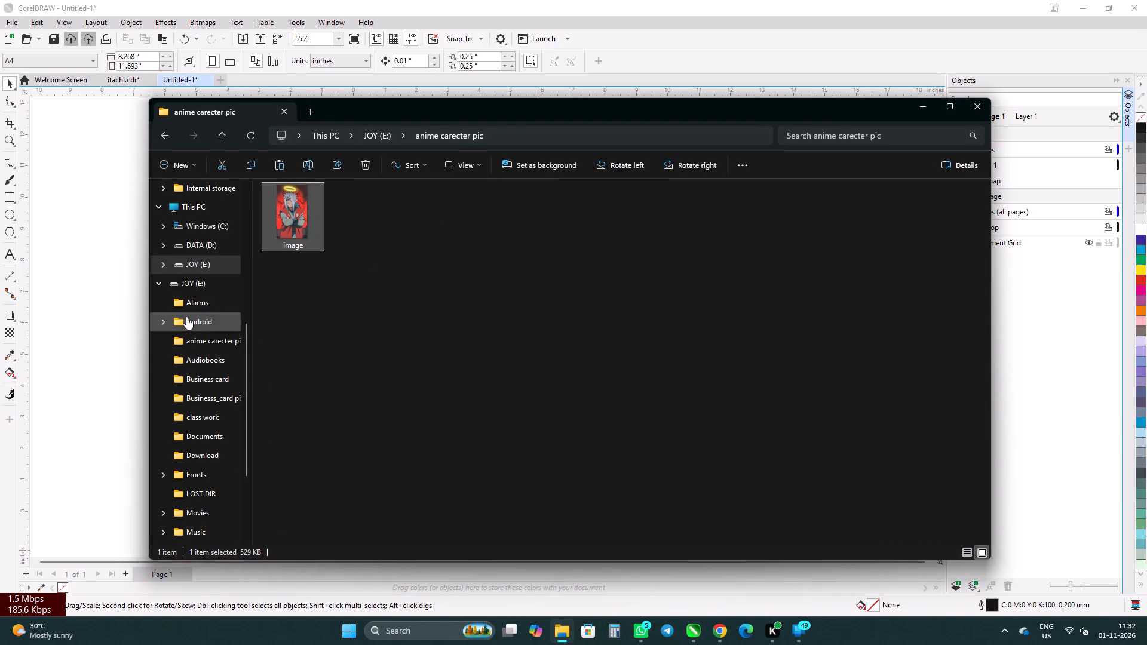
scroll(186, 317, up, 1)
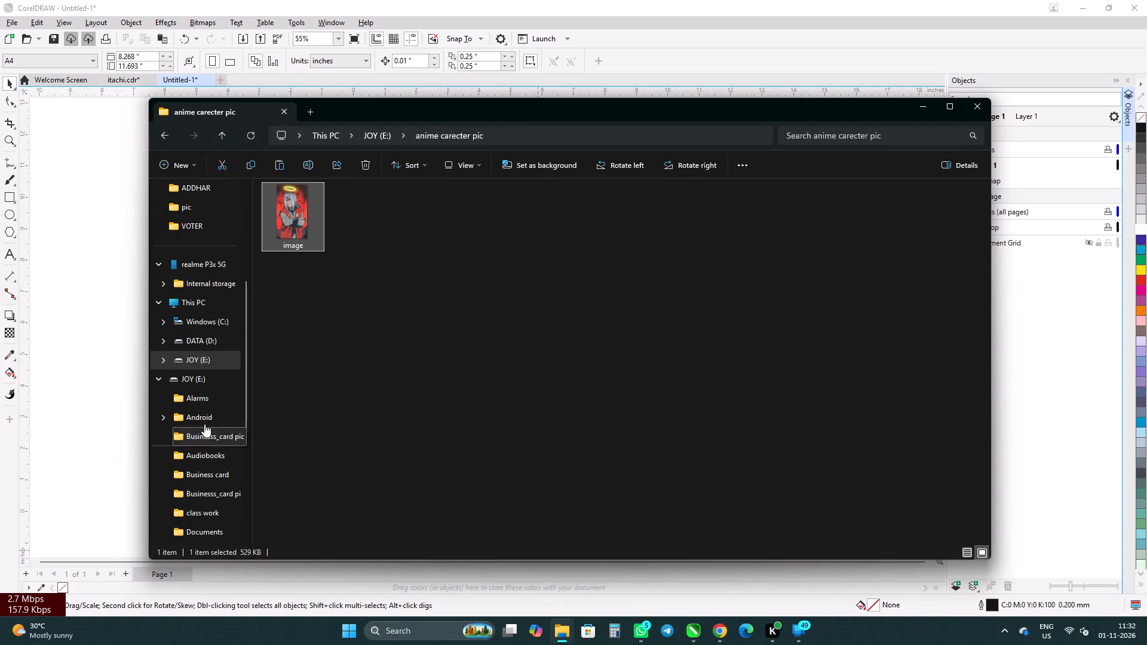
click(208, 363)
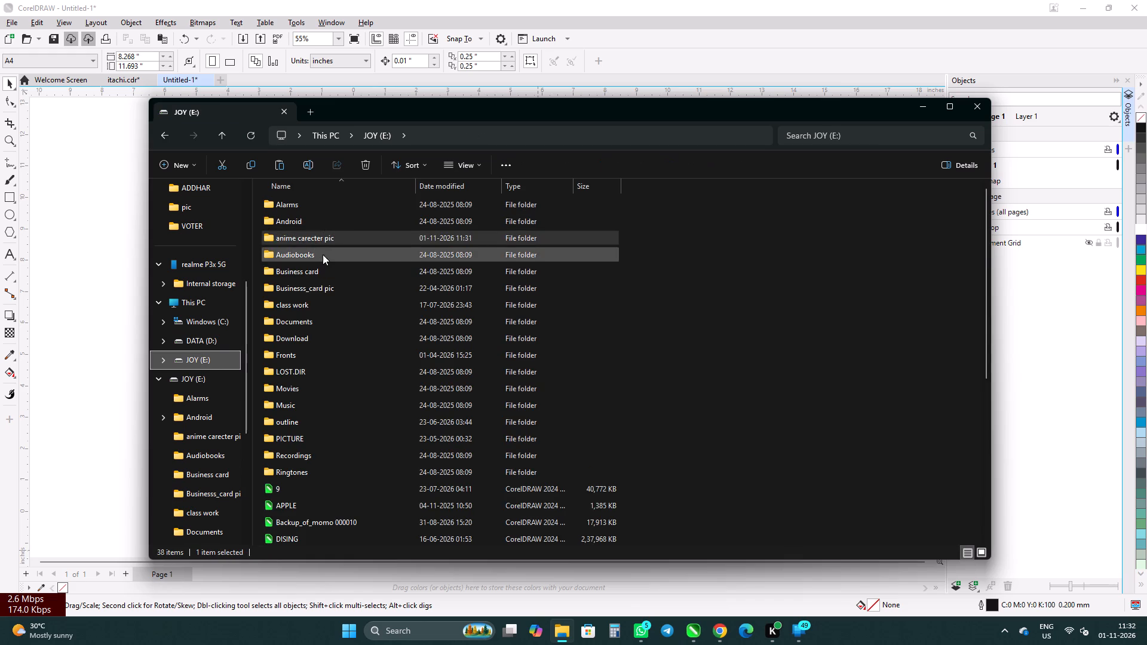
double_click(342, 287)
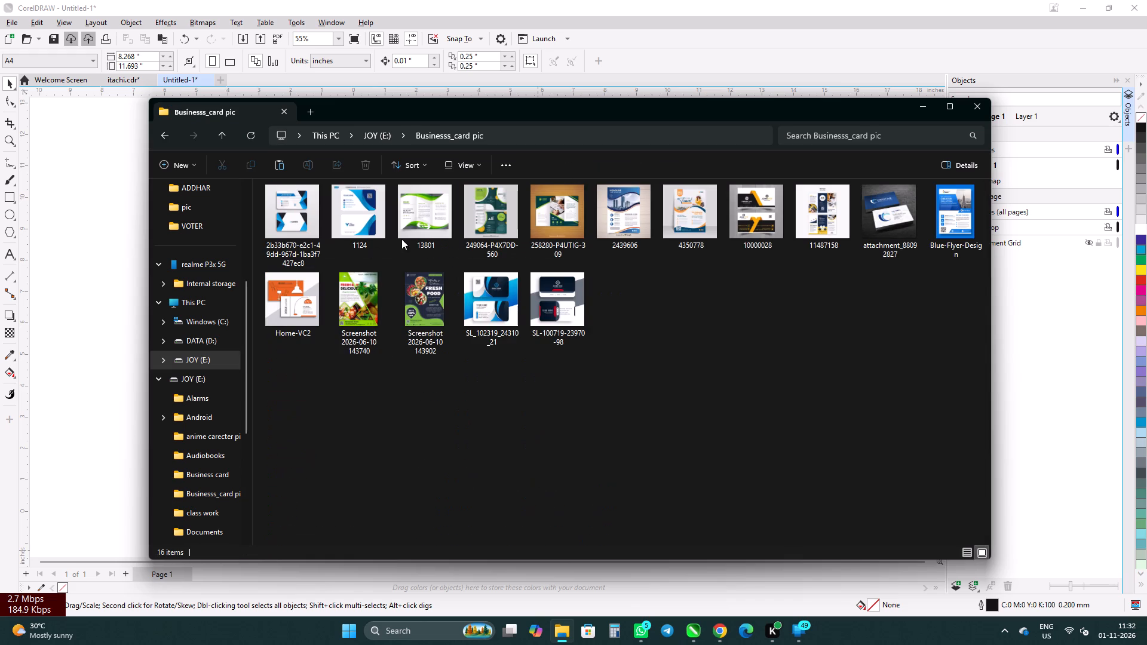
click(168, 139)
triple_click(314, 268)
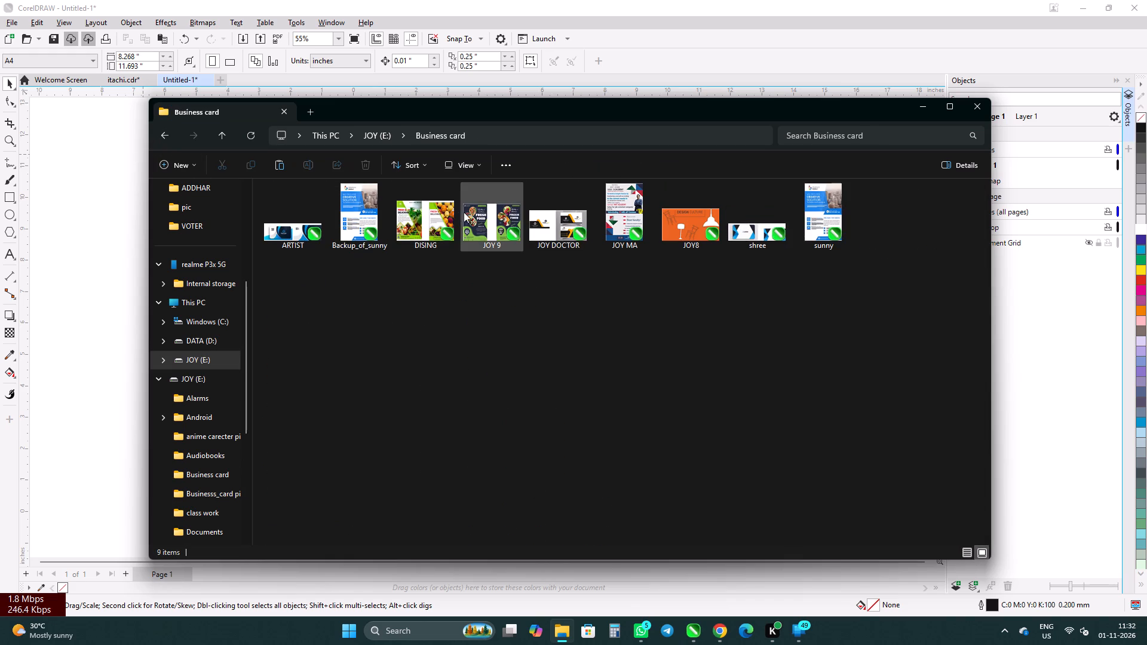
triple_click(467, 212)
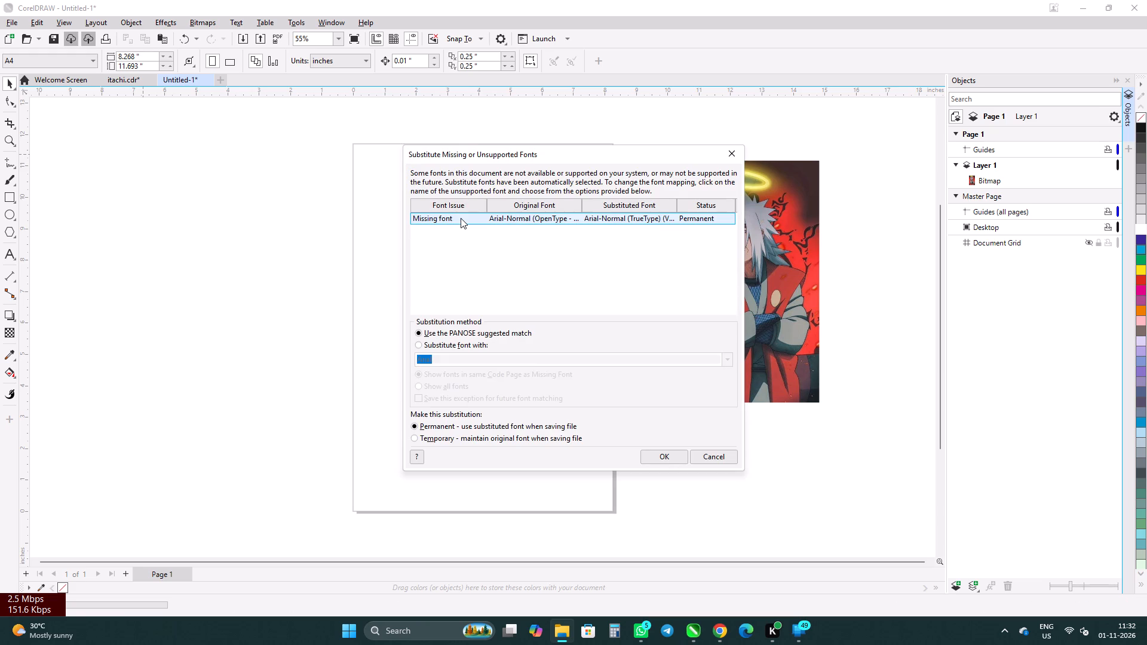
click(648, 460)
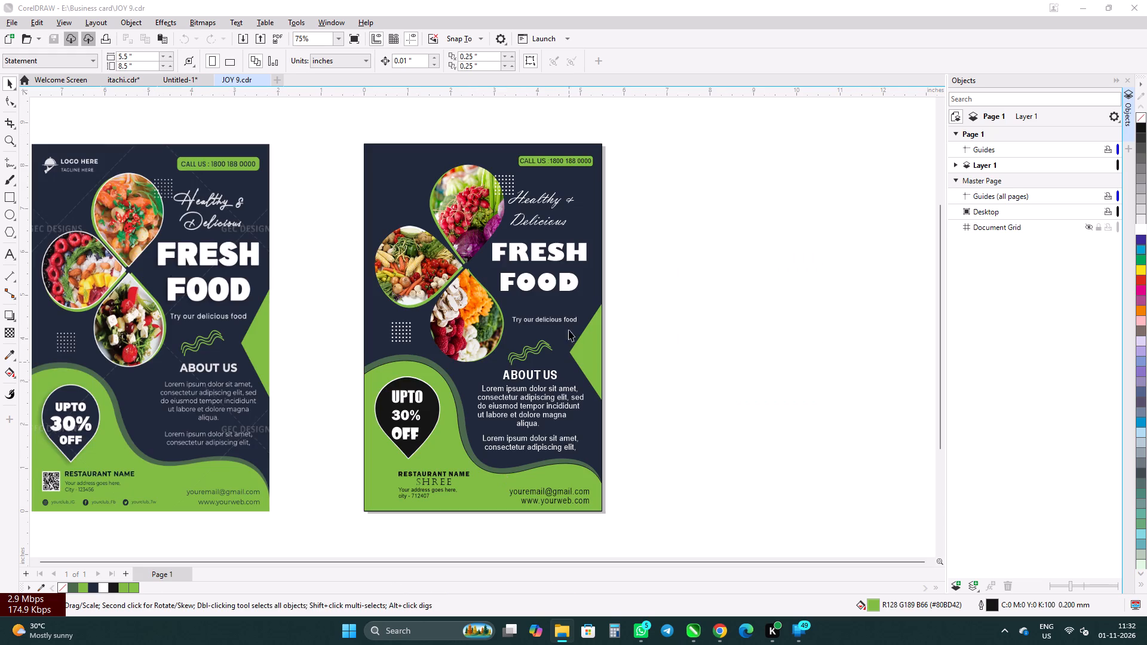
scroll(327, 149, down, 1)
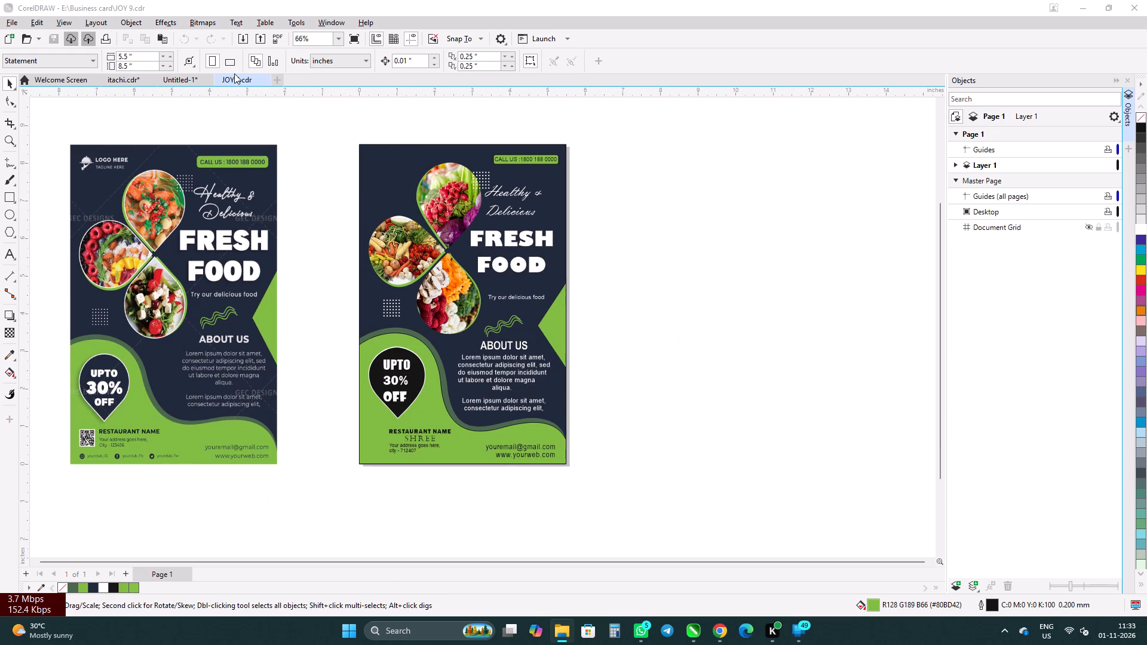
click(264, 76)
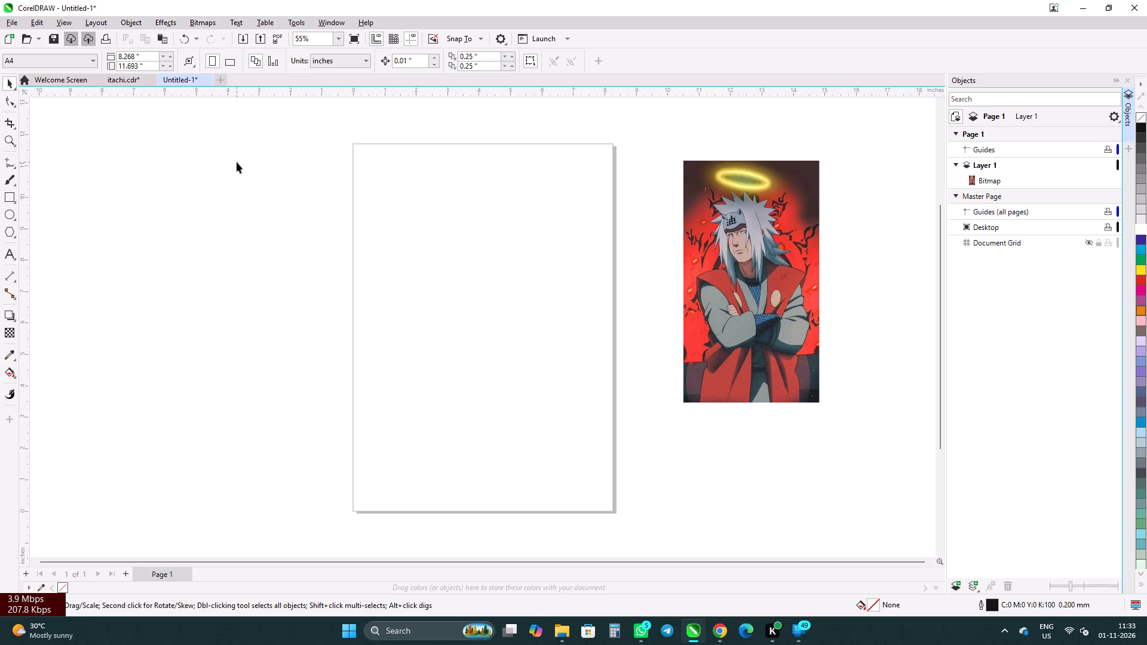
Save the untitled drawing to the Desktop in CDR format as JIRIYA SENSHA.
key(ctrl+s)
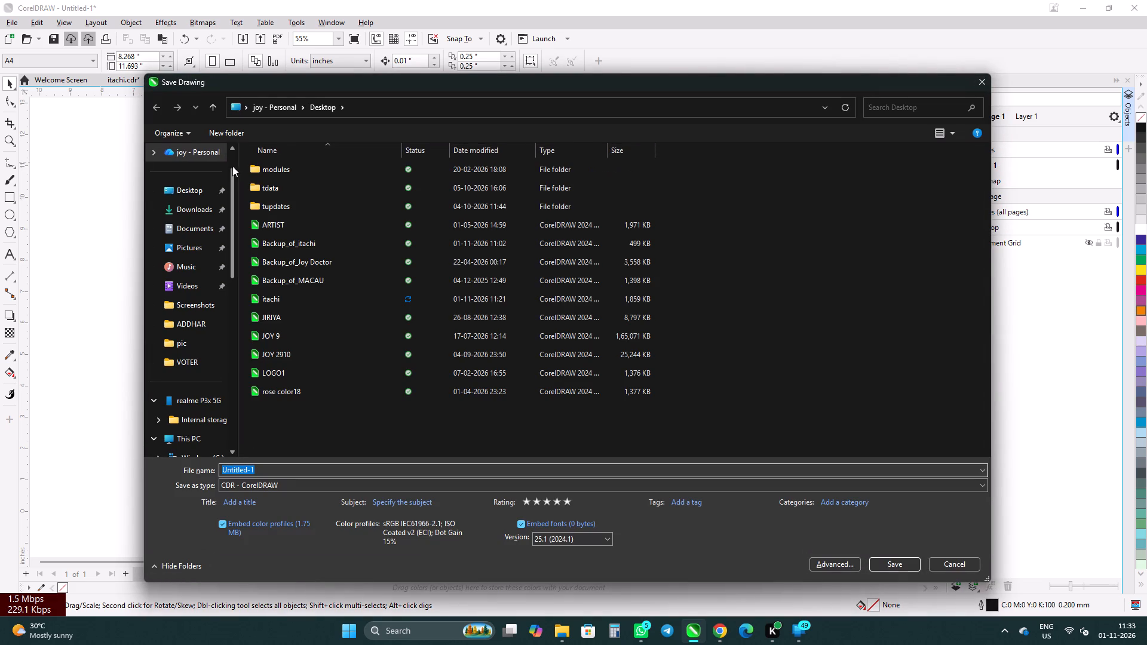
key(BackSpace)
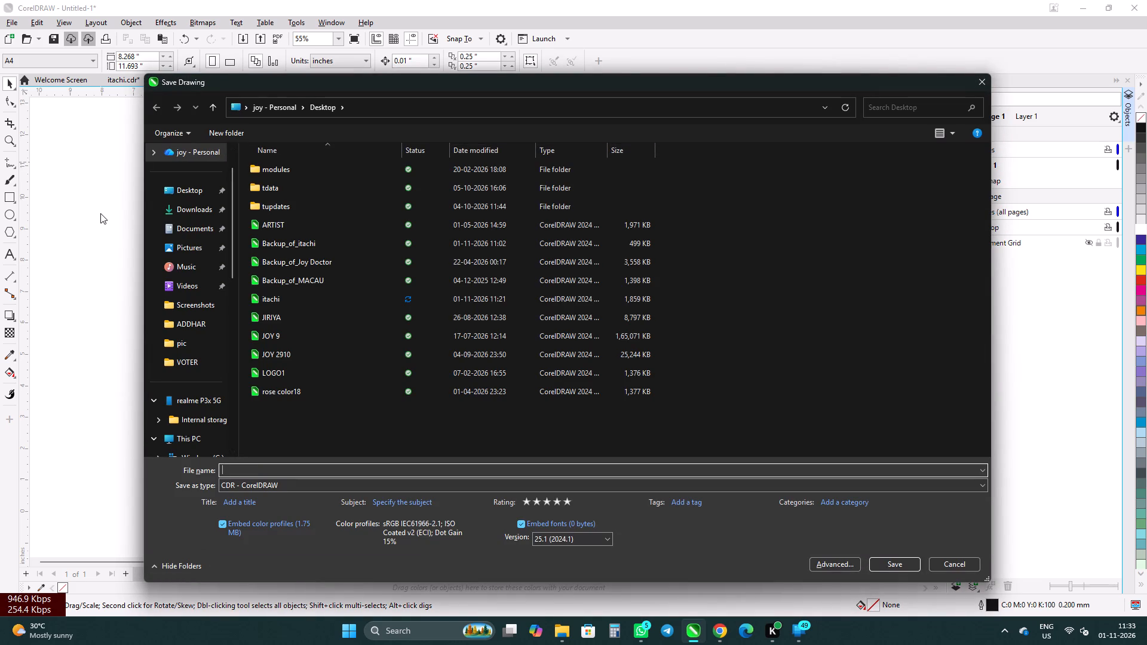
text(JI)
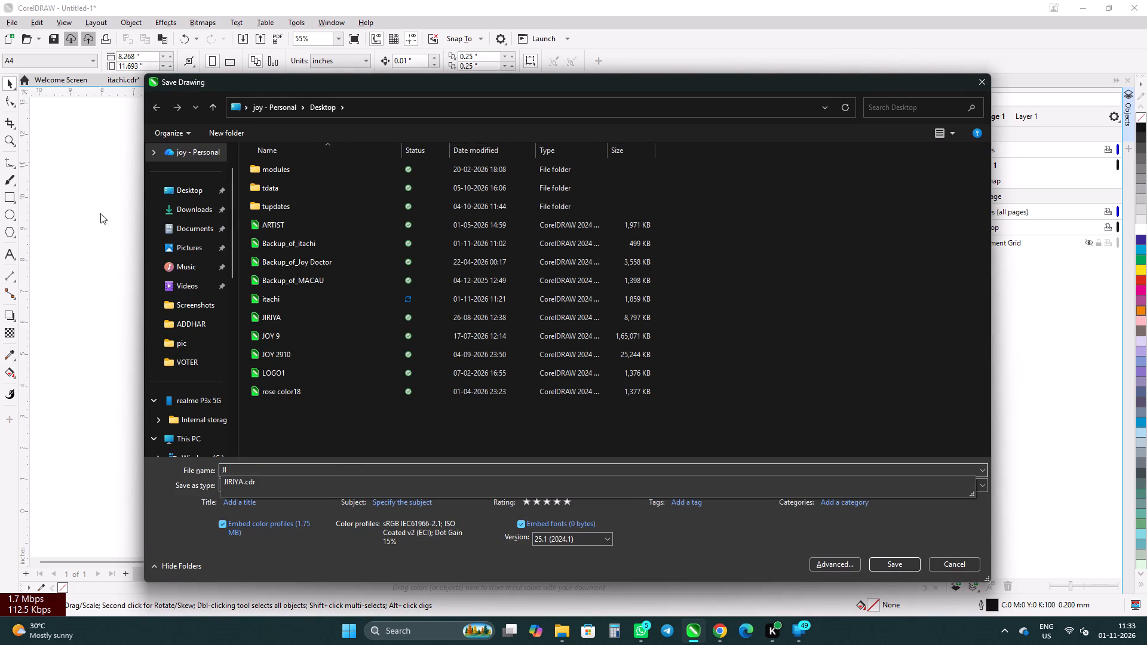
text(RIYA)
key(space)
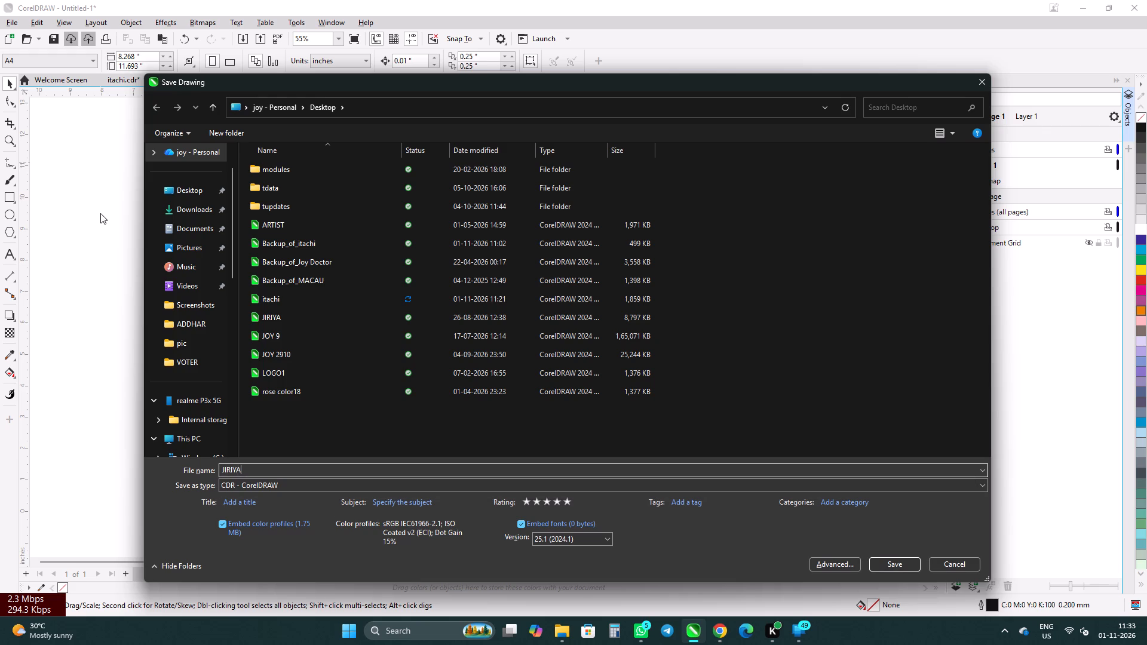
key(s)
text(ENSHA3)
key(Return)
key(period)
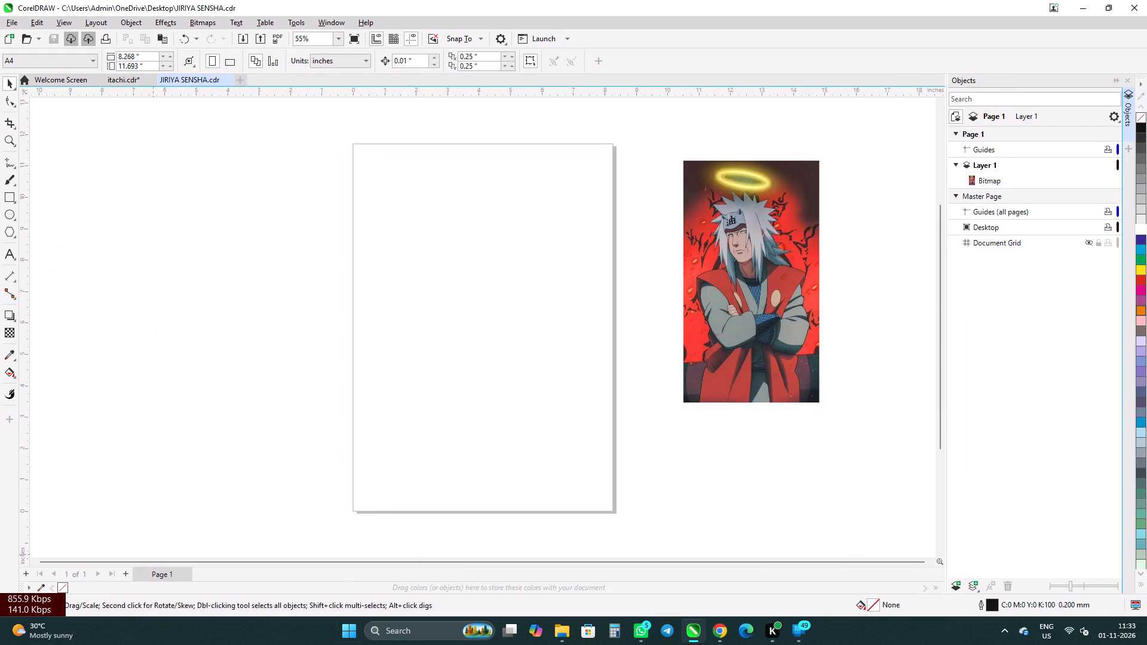
Set the page size to 5 inches wide by 8 inches high.
click(462, 368)
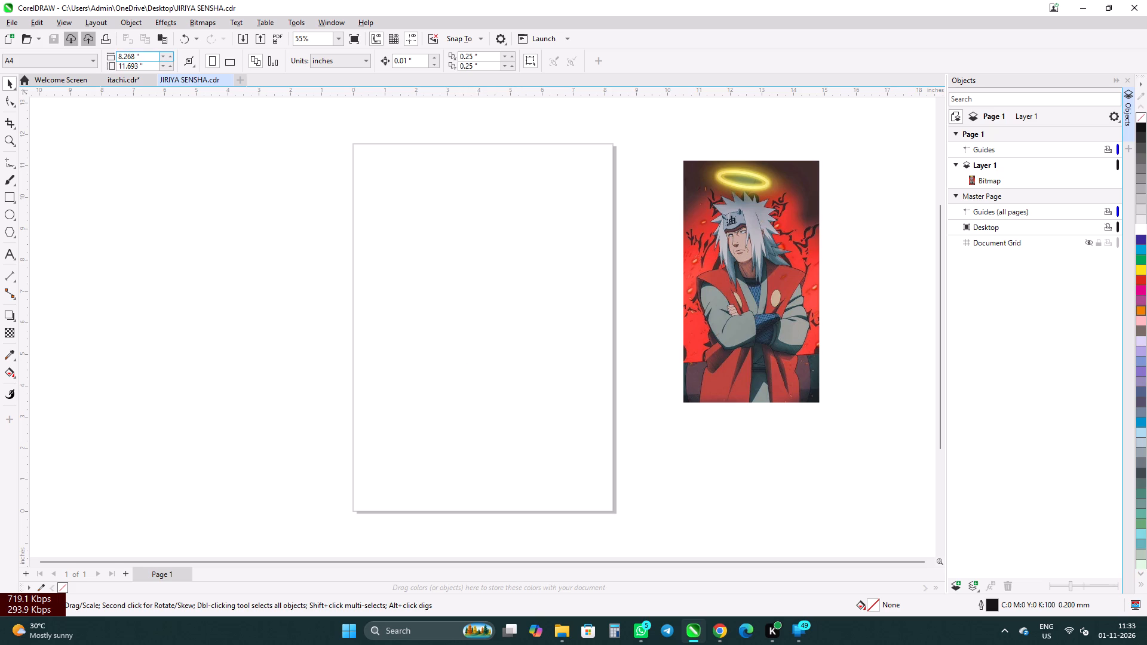
drag(145, 54, 102, 57)
key(5)
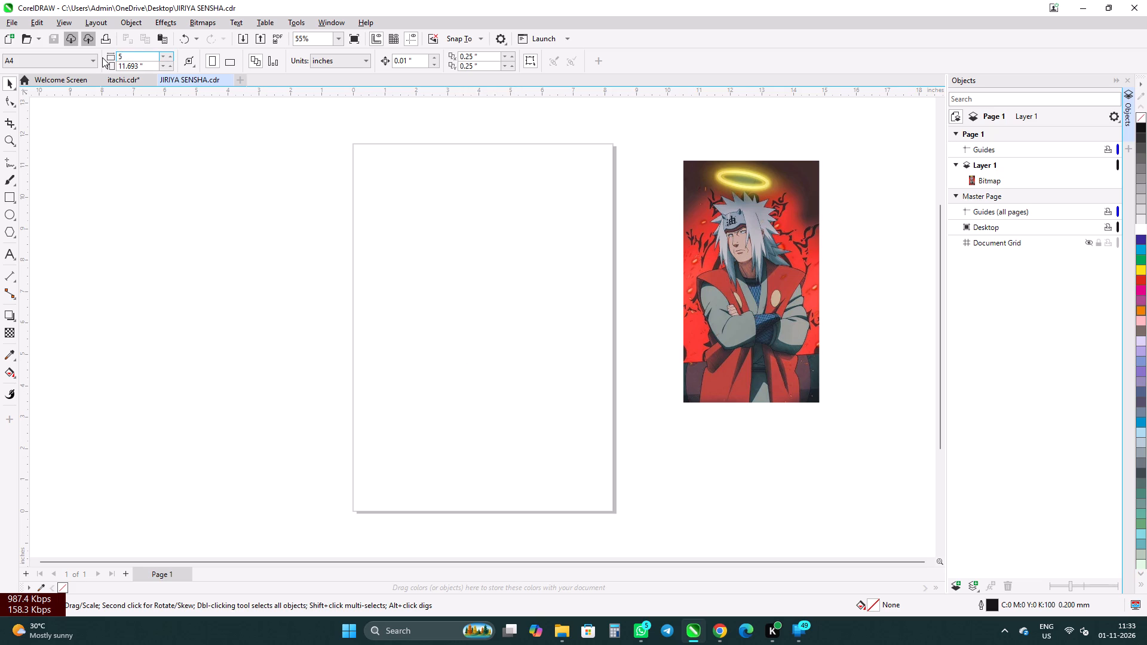
key(Tab)
key(8)
key(Return)
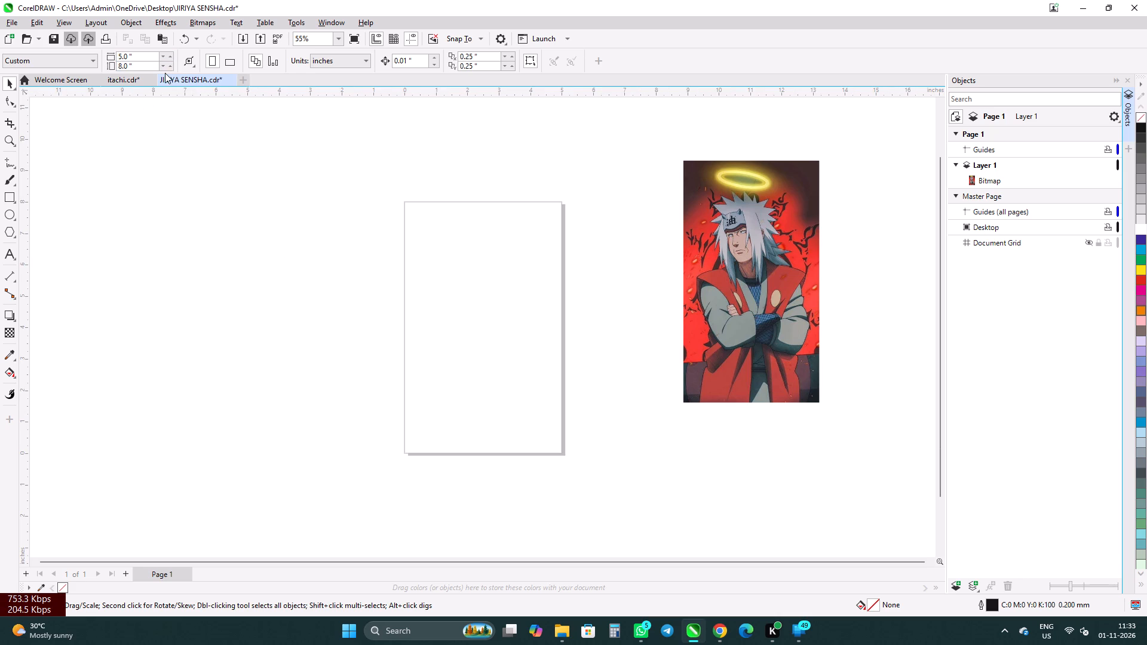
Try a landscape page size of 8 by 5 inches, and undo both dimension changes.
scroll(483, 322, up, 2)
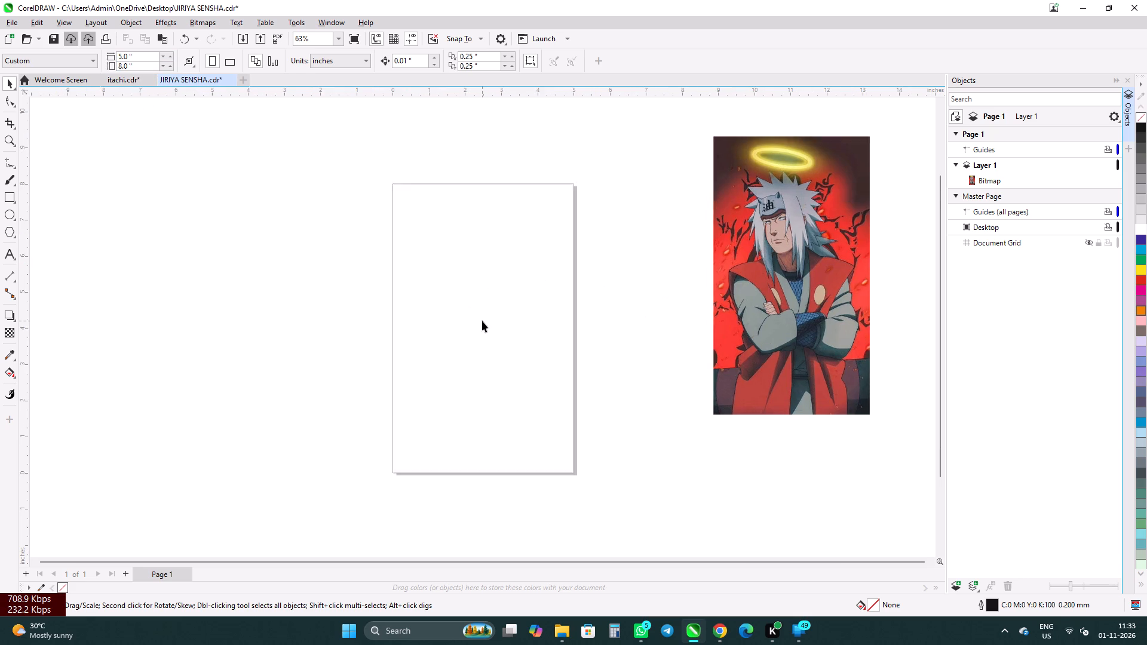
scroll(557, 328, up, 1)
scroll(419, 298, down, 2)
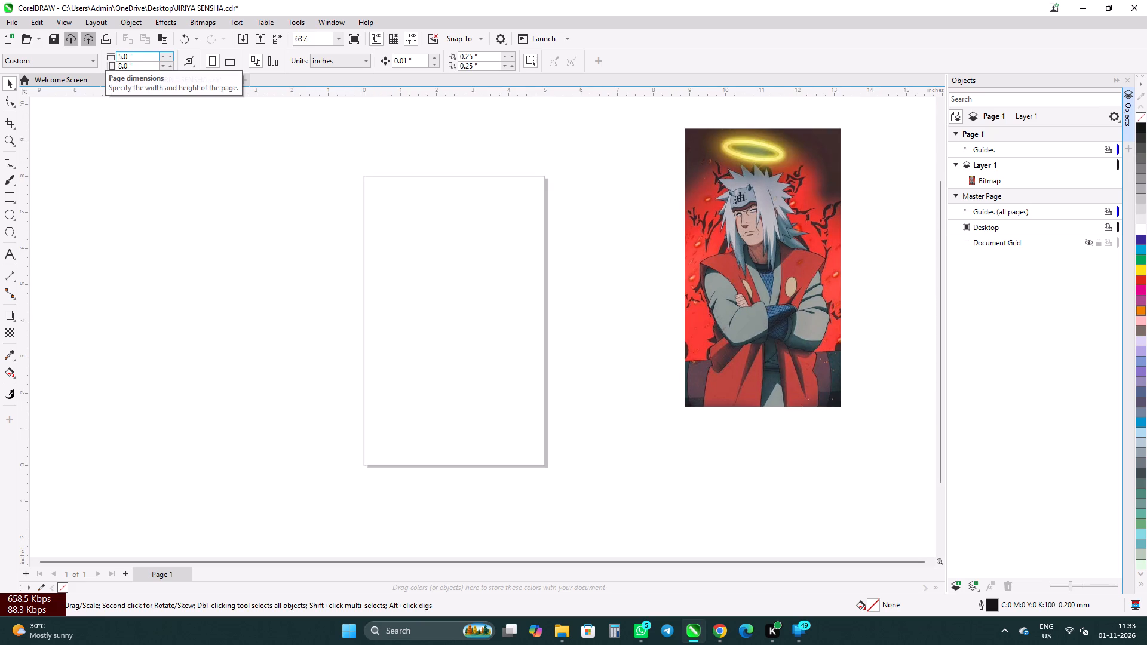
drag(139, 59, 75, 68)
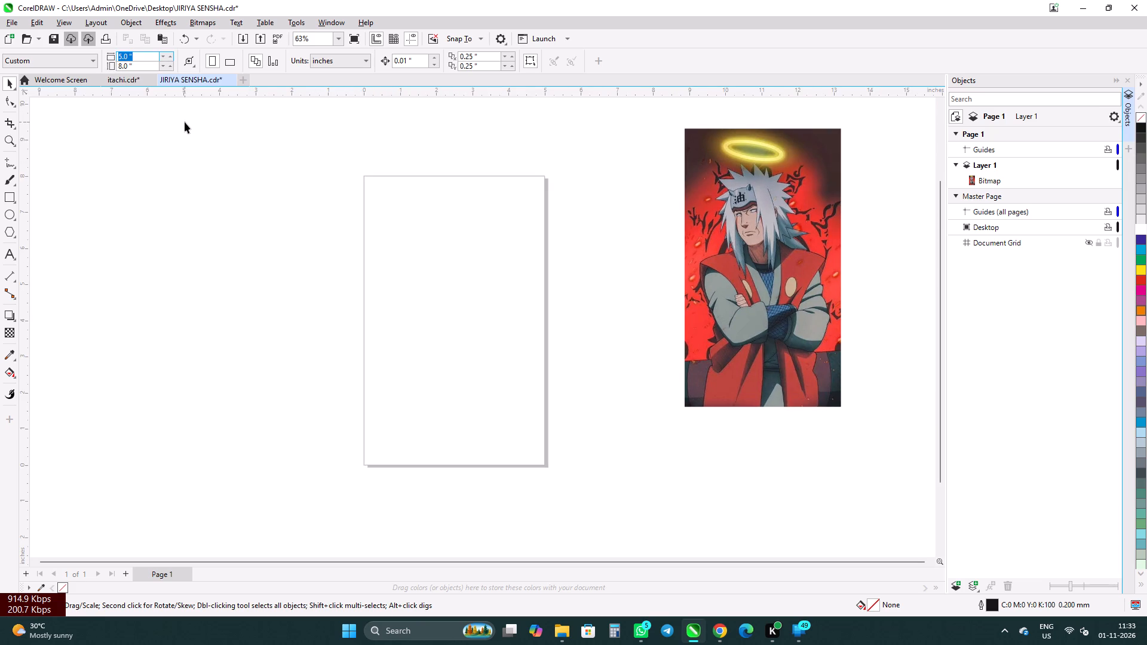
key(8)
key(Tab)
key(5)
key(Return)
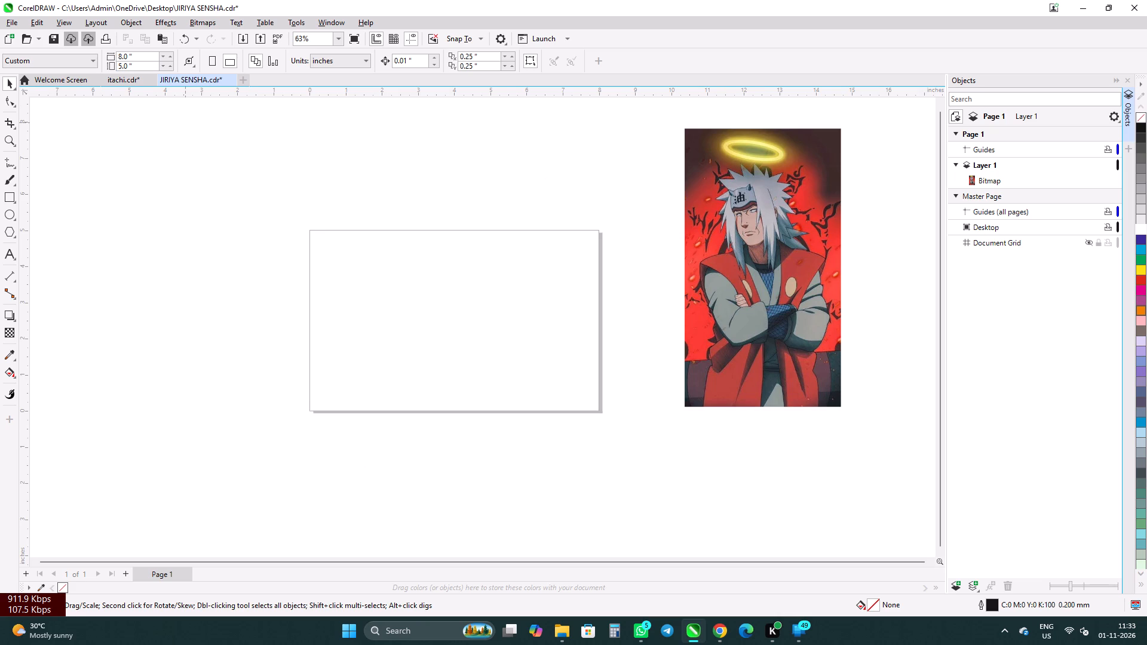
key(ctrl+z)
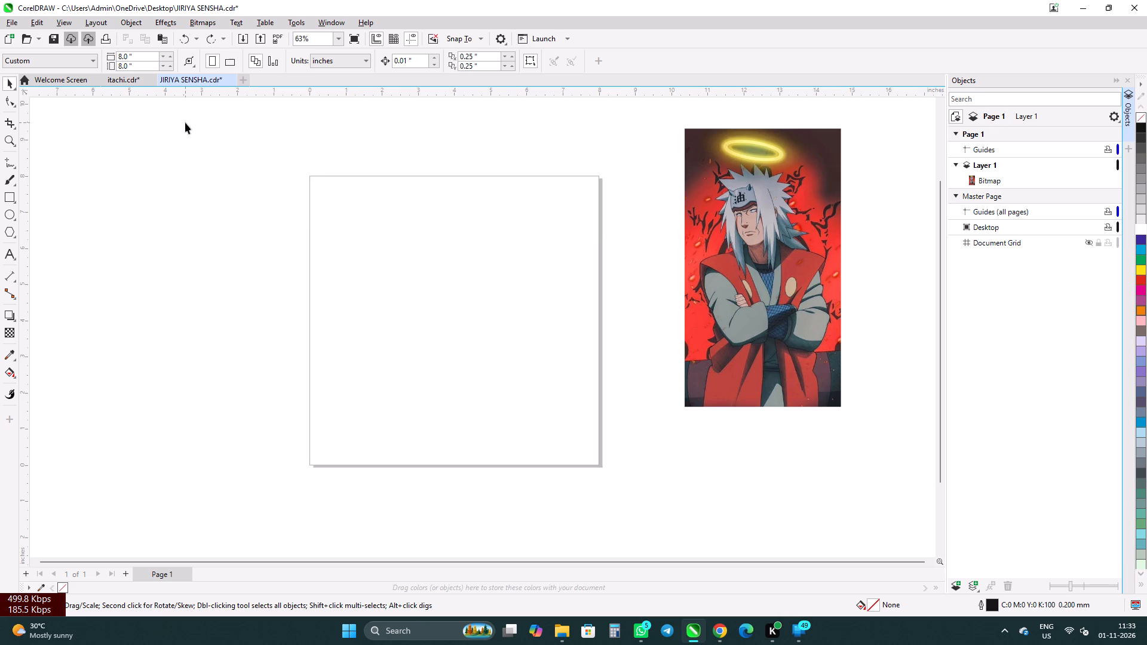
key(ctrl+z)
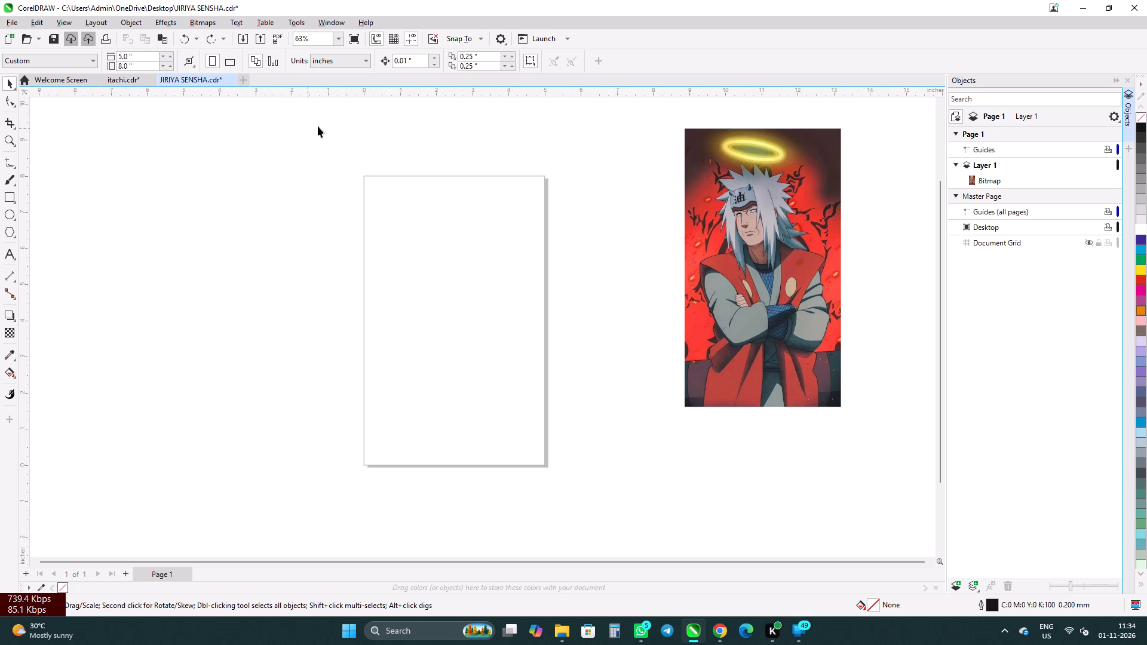
Resize the anime character bitmap to 5 inches wide by 8 inches high.
click(747, 192)
drag(134, 55, 33, 50)
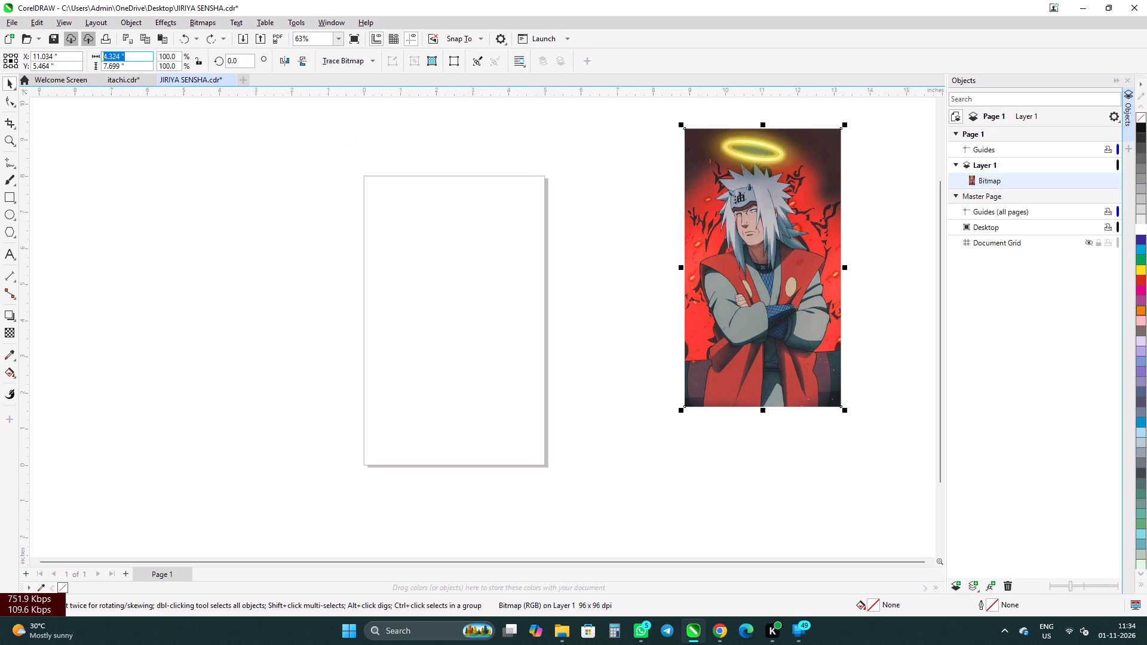
drag(33, 50, 26, 53)
key(5)
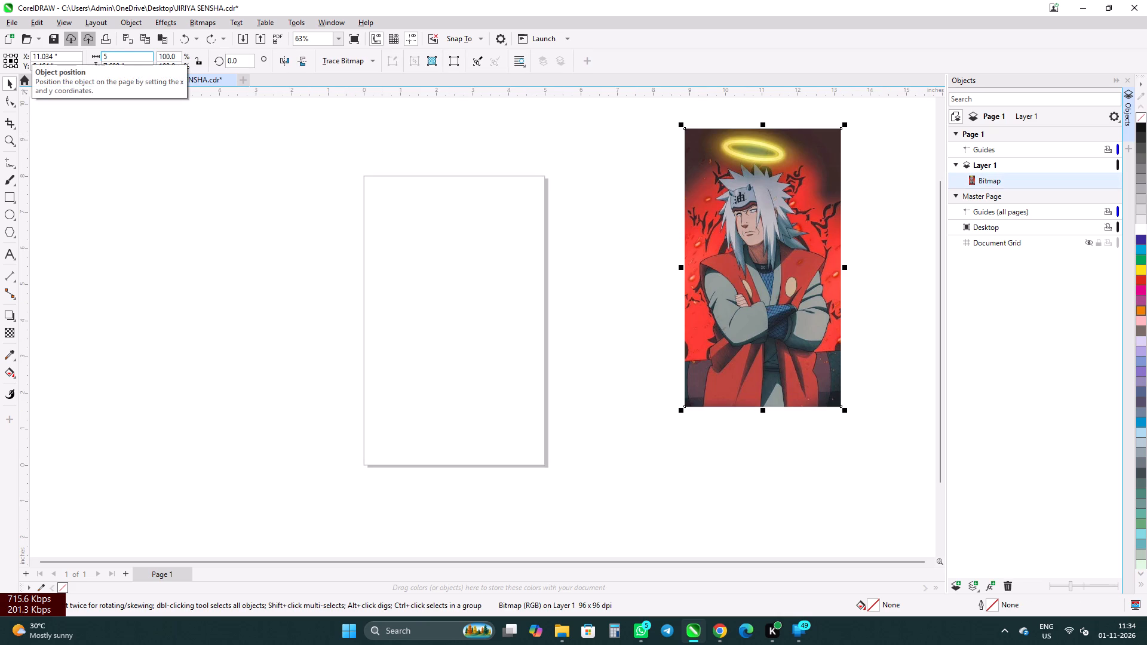
key(Tab)
key(8)
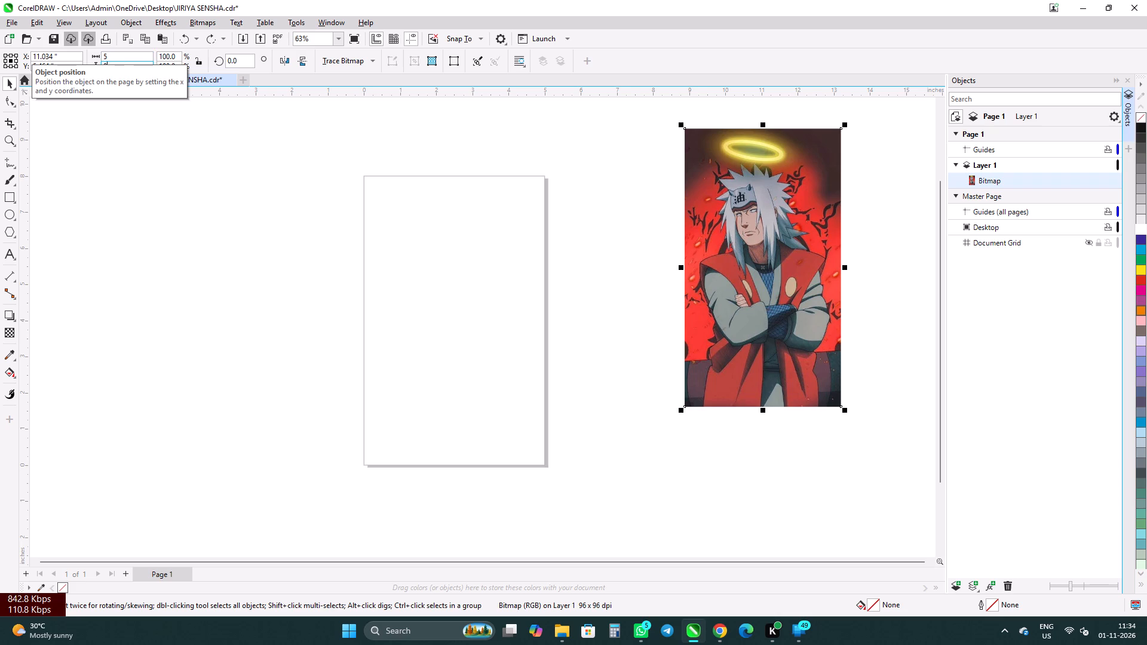
key(Return)
click(238, 201)
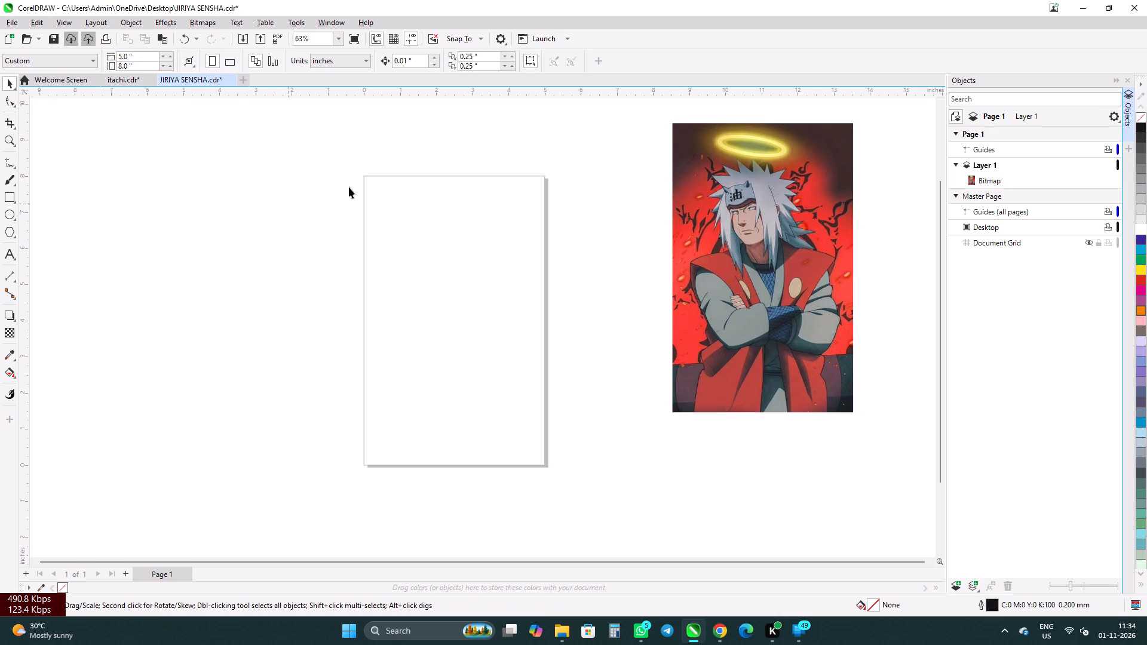
Move the bitmap level with the blank page, beside it, centred at about X 10.84 and Y 3.99 inches.
click(670, 182)
click(744, 216)
drag(750, 216, 748, 256)
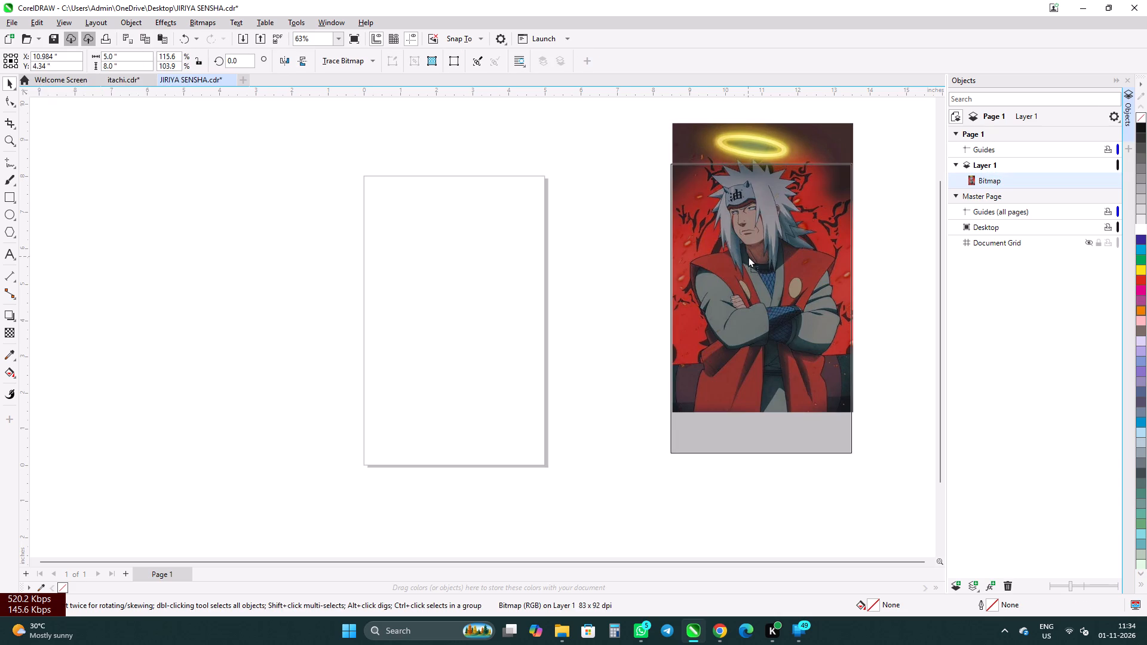
drag(748, 256, 743, 269)
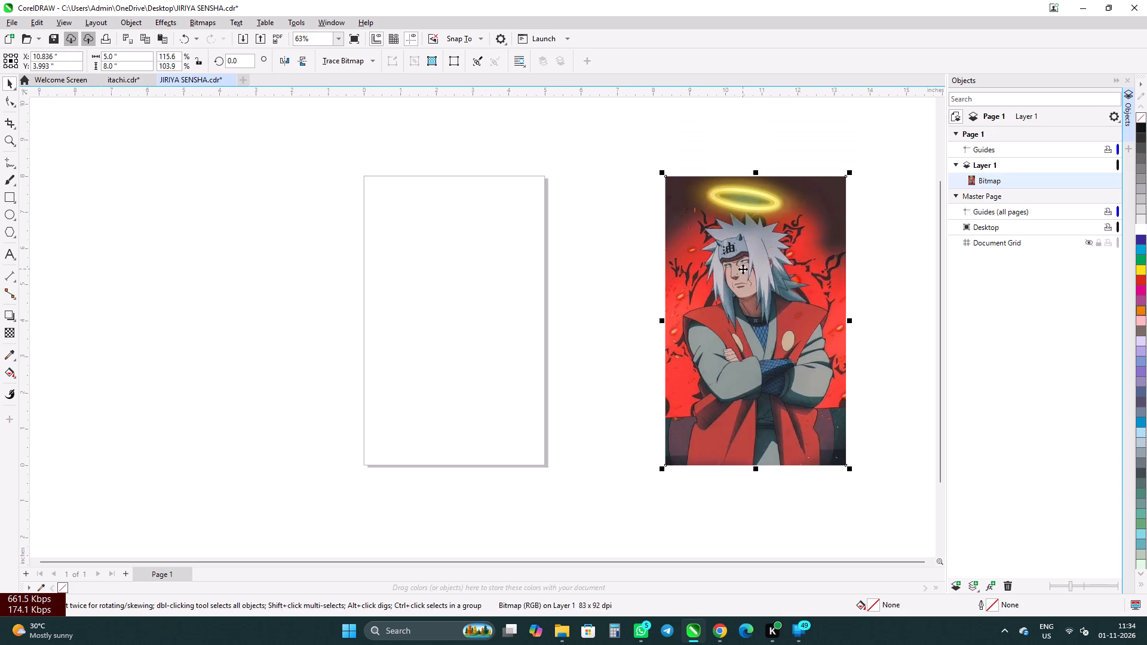
Lock the anime character bitmap in place.
right_click(743, 269)
click(774, 419)
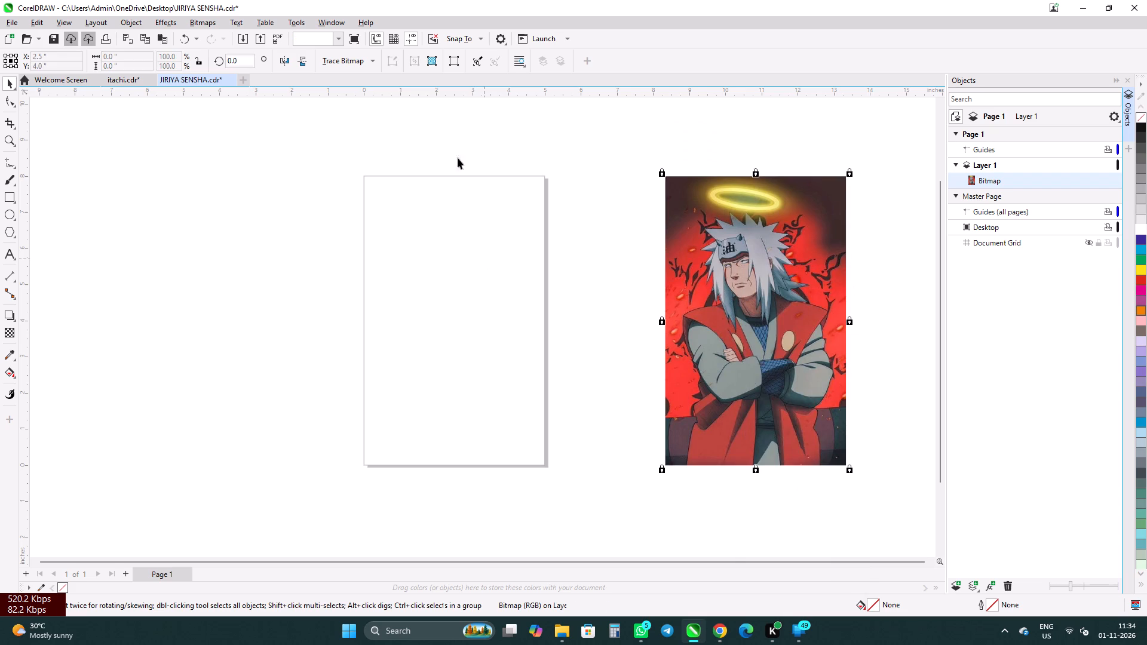
Activate the Pen tool for tracing the face in the locked character image.
click(14, 87)
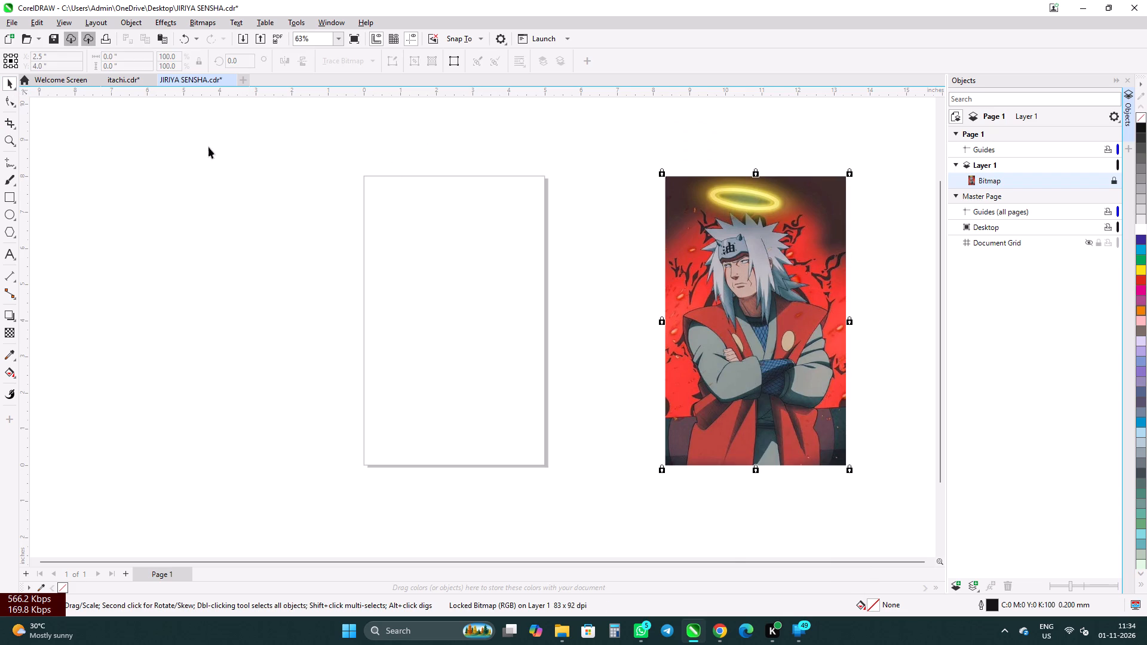
scroll(422, 177, up, 1)
scroll(73, 178, down, 3)
scroll(546, 208, up, 2)
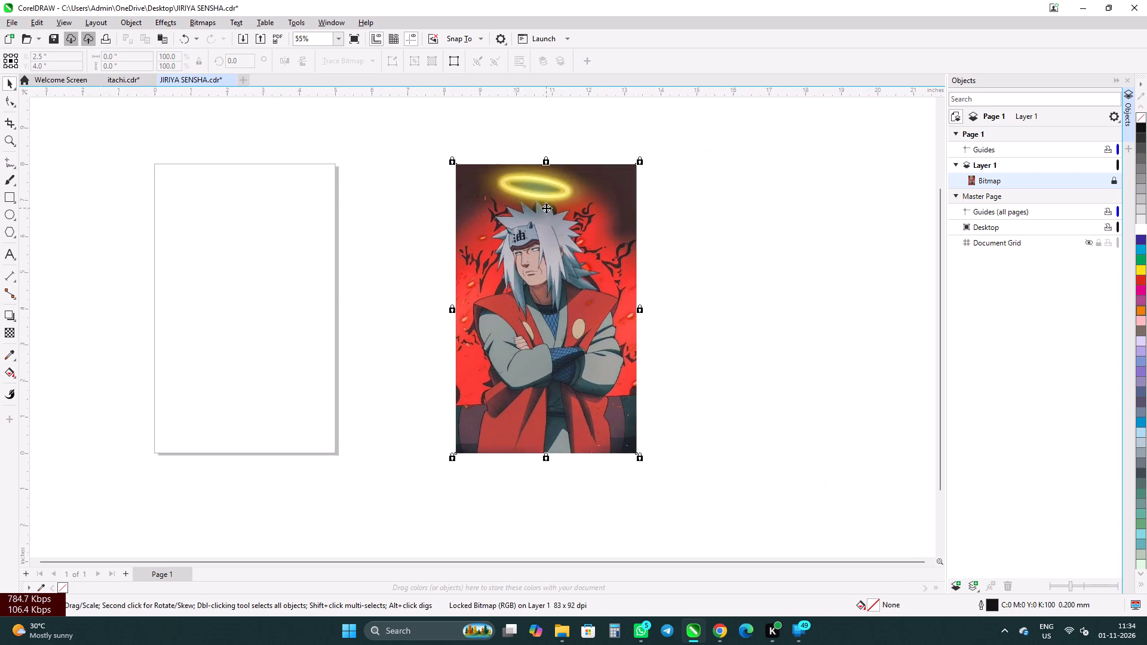
scroll(554, 225, up, 4)
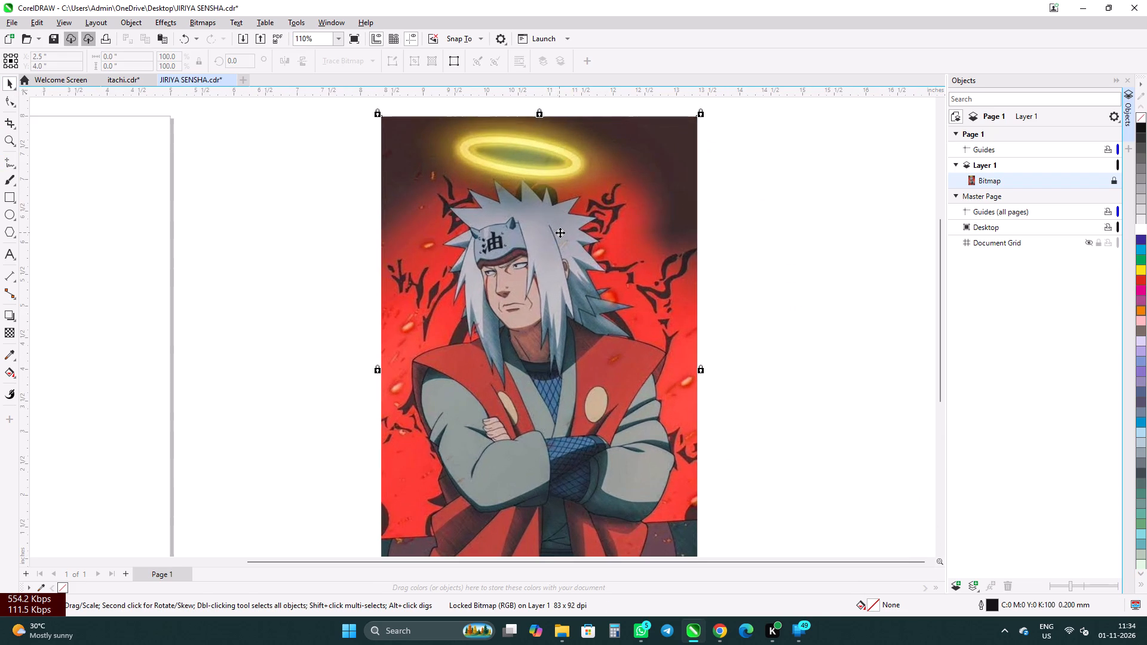
scroll(551, 251, down, 1)
scroll(382, 192, down, 1)
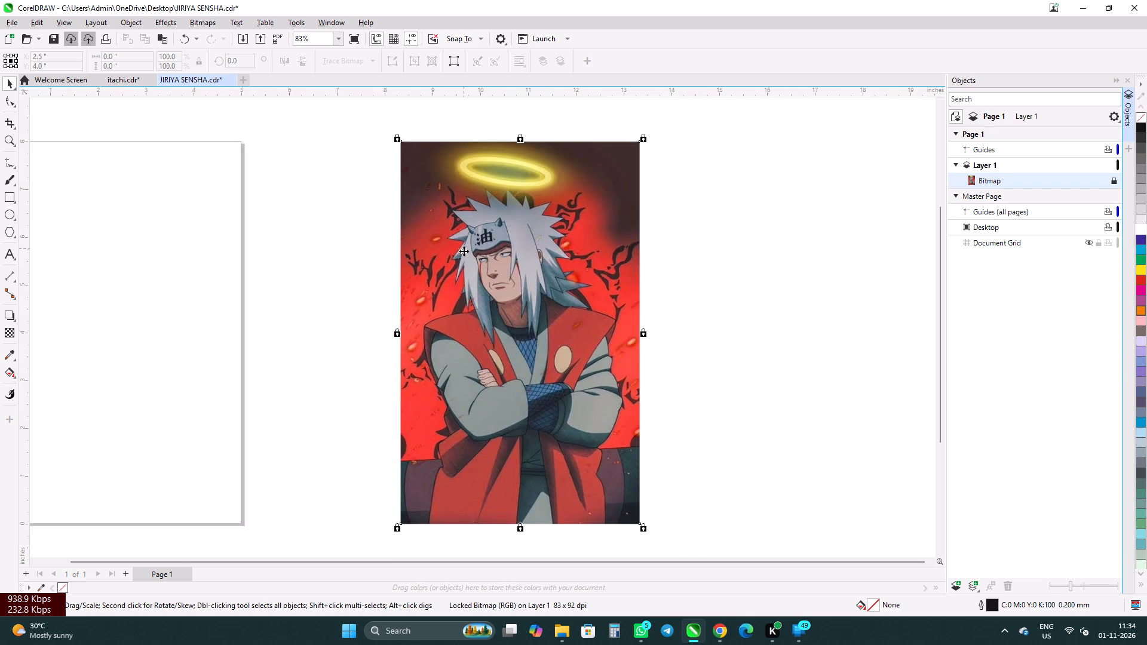
click(14, 167)
drag(47, 205, 46, 198)
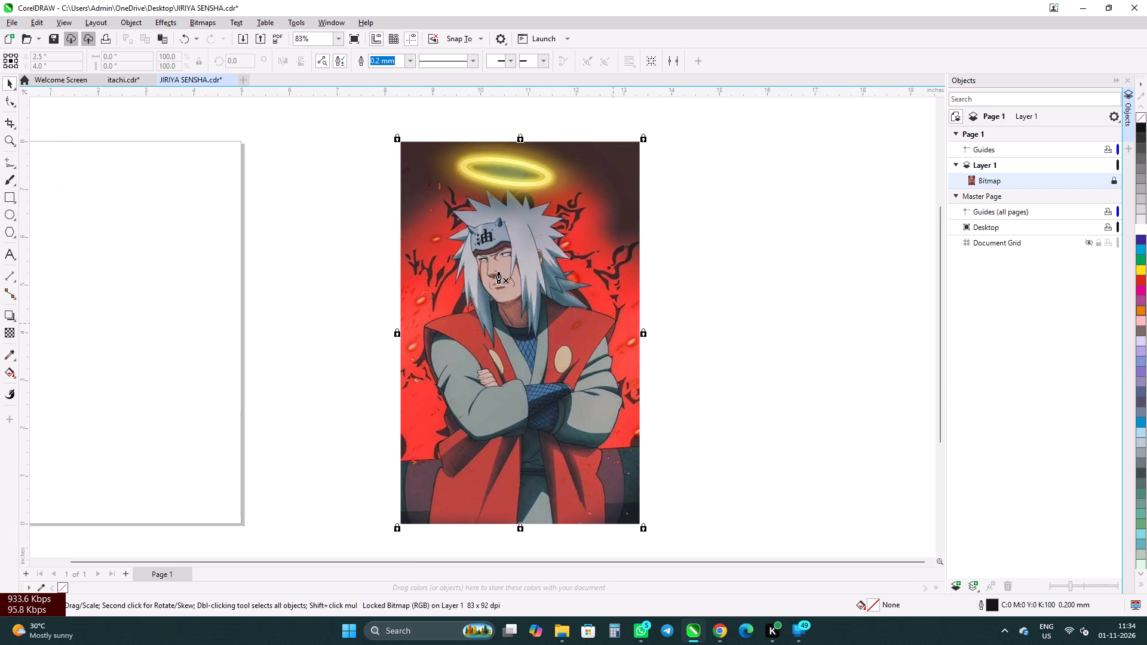
scroll(498, 272, up, 6)
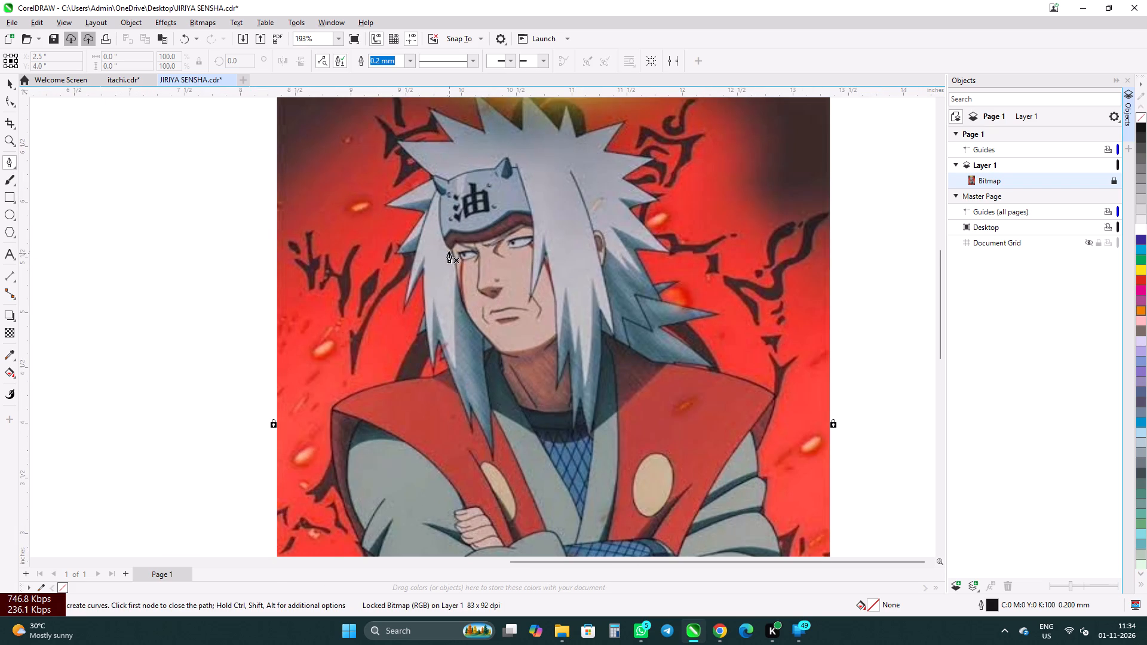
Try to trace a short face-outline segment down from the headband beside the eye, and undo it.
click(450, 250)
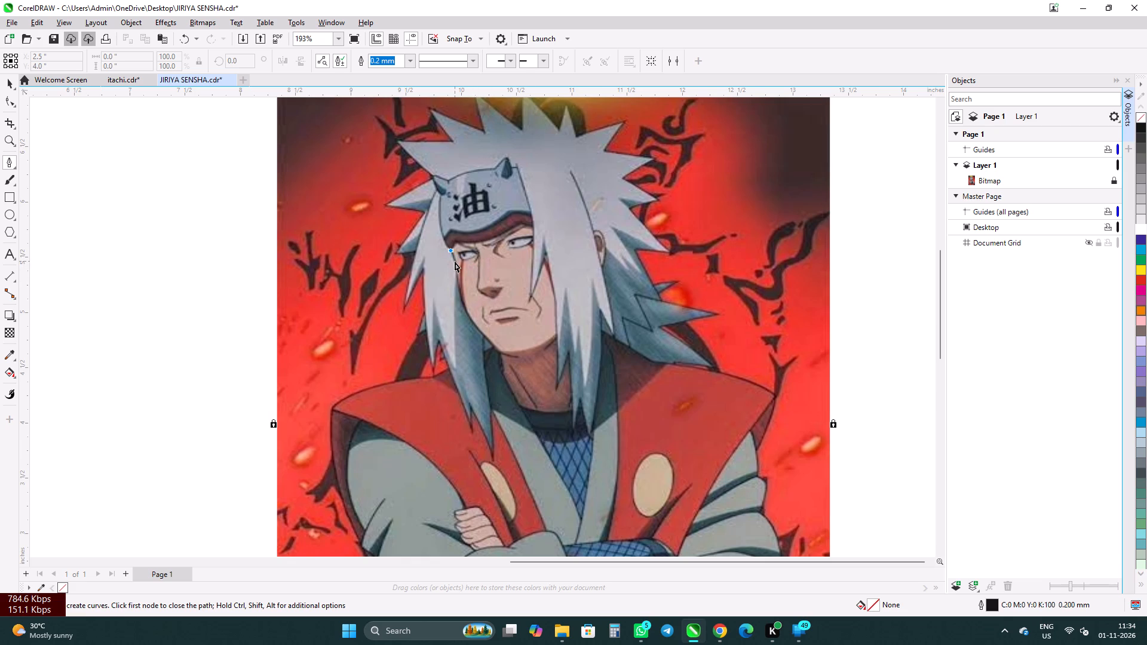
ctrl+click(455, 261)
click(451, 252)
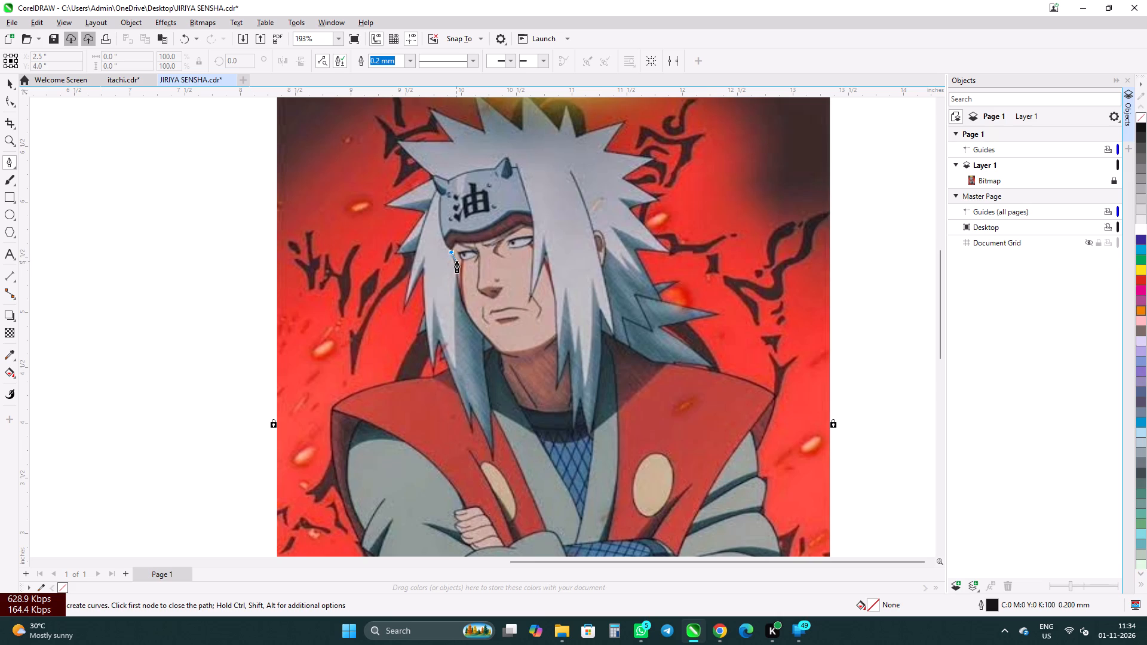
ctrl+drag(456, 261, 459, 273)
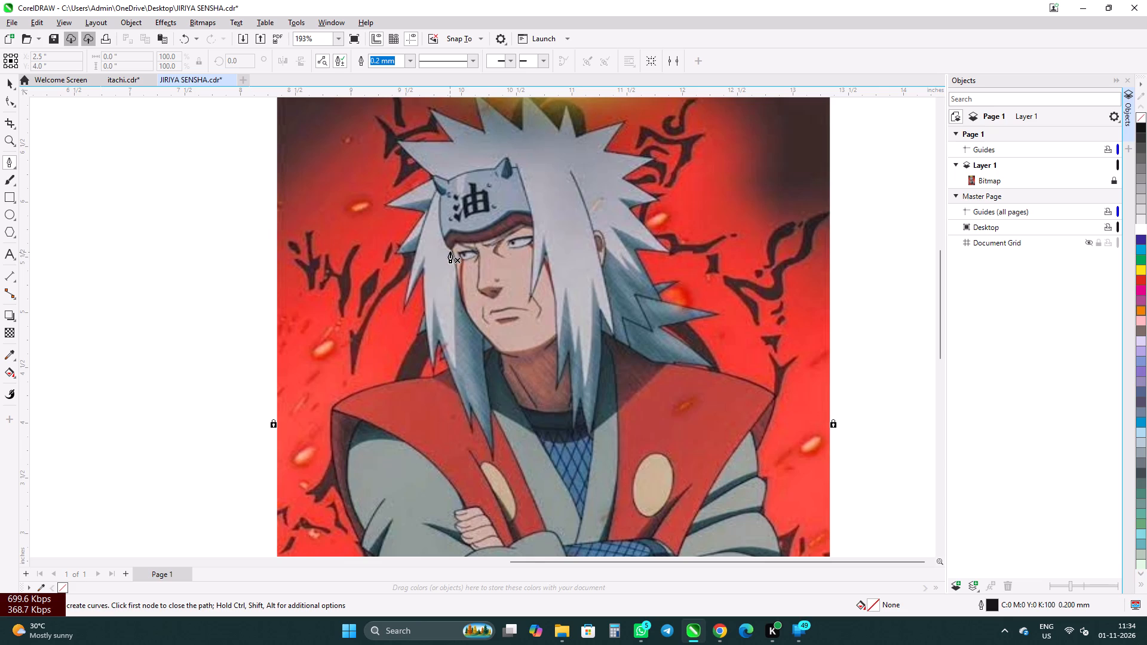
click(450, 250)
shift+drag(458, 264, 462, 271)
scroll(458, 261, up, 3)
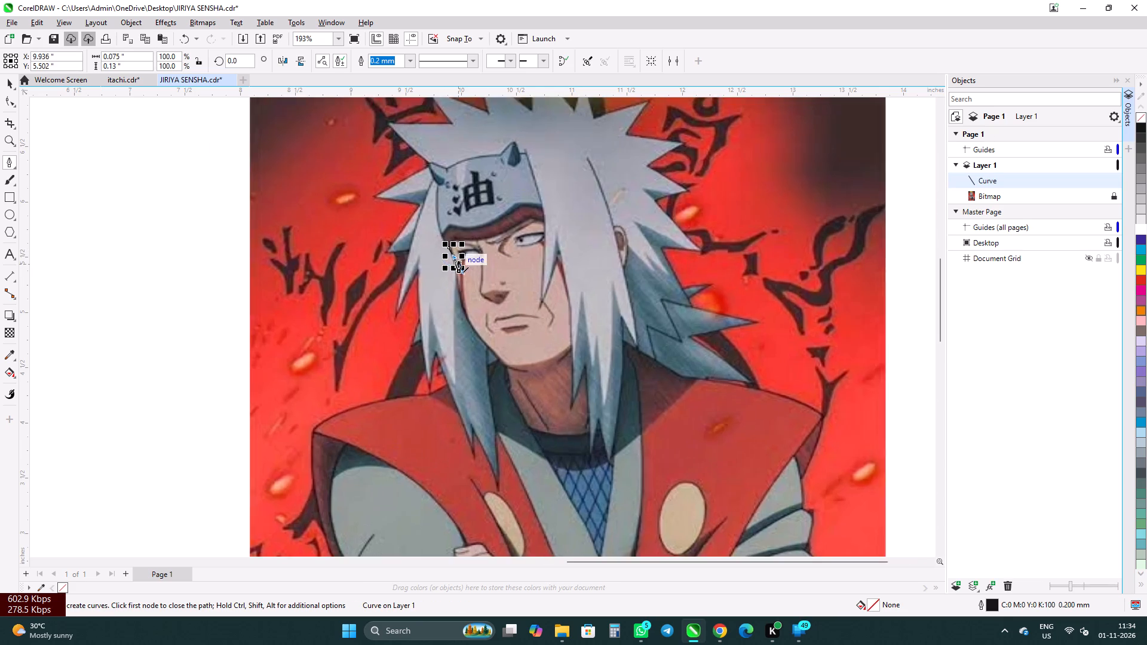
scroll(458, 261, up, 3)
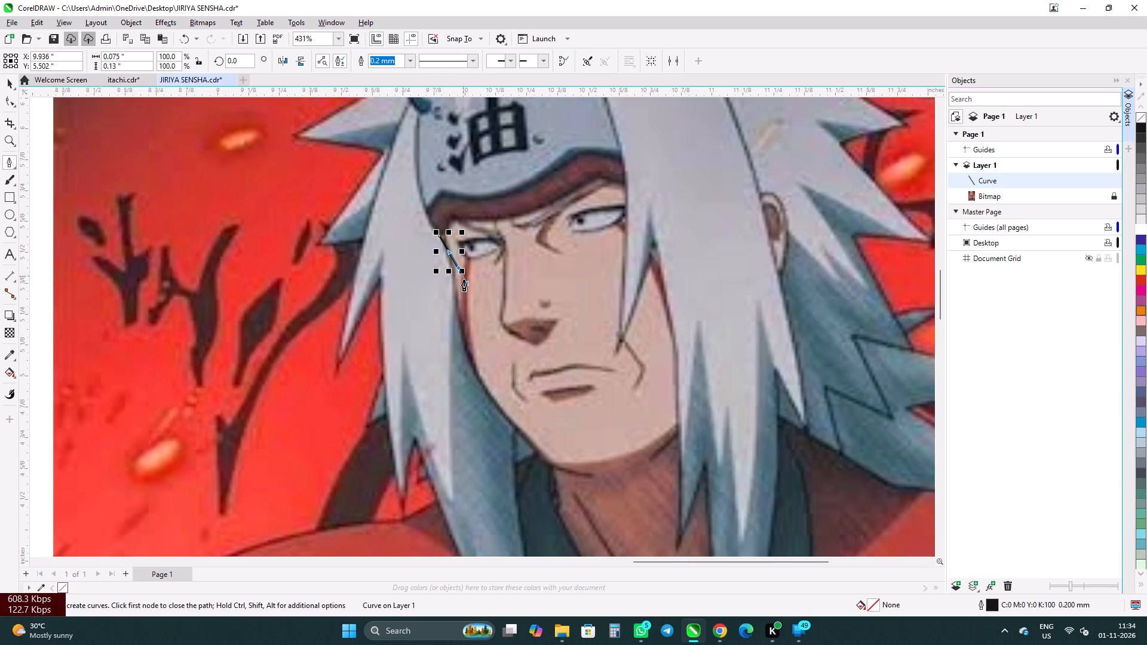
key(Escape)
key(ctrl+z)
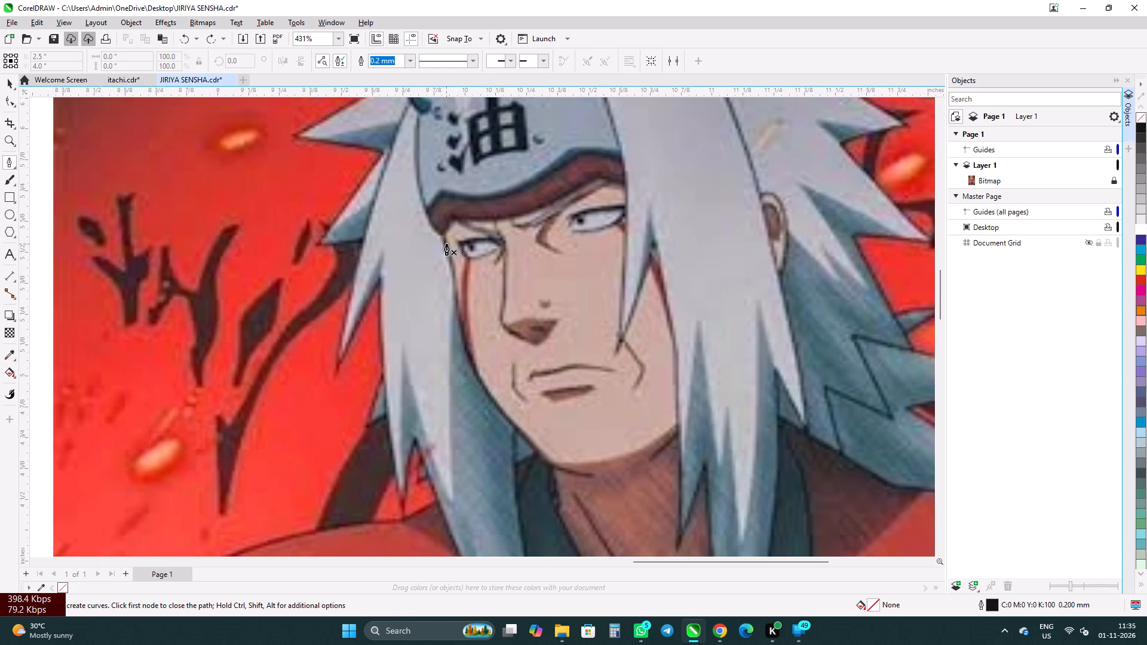
Trace a straight face-outline segment about 0.04 by 0.11 inches from the headband's lower corner down beside the narrow eye.
scroll(443, 240, up, 2)
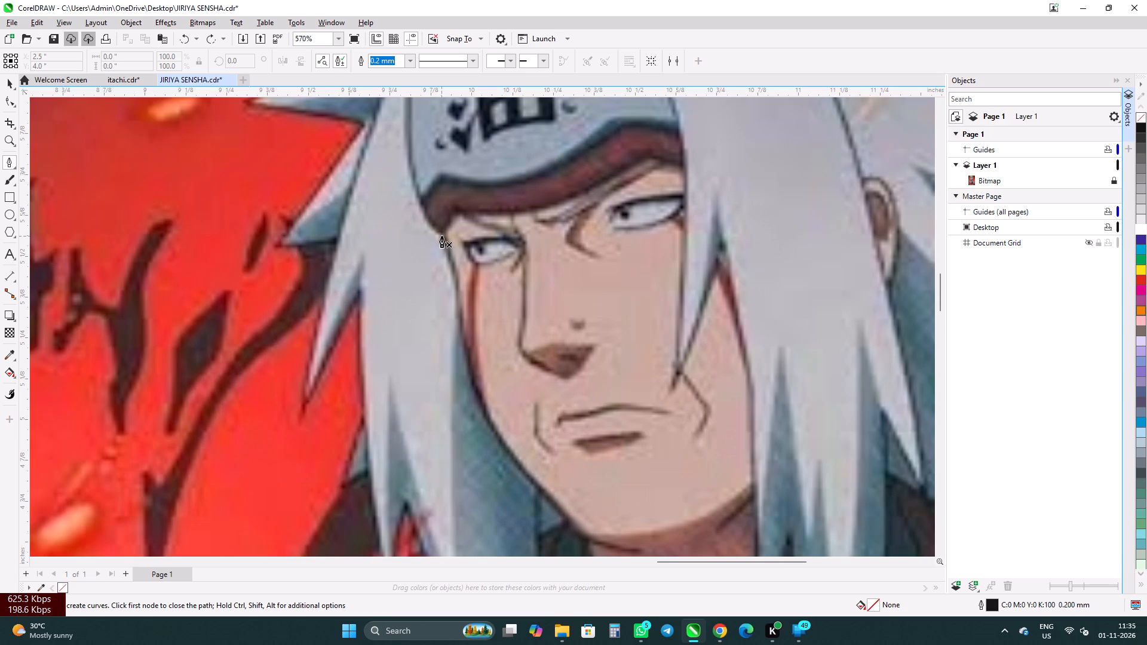
click(441, 236)
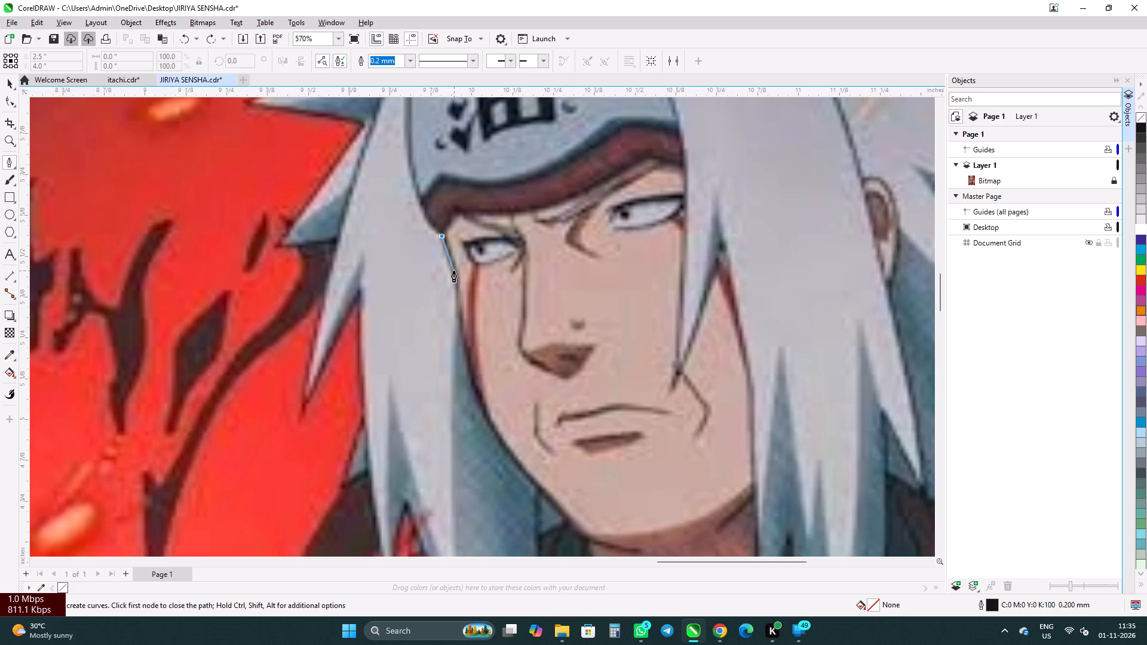
click(453, 271)
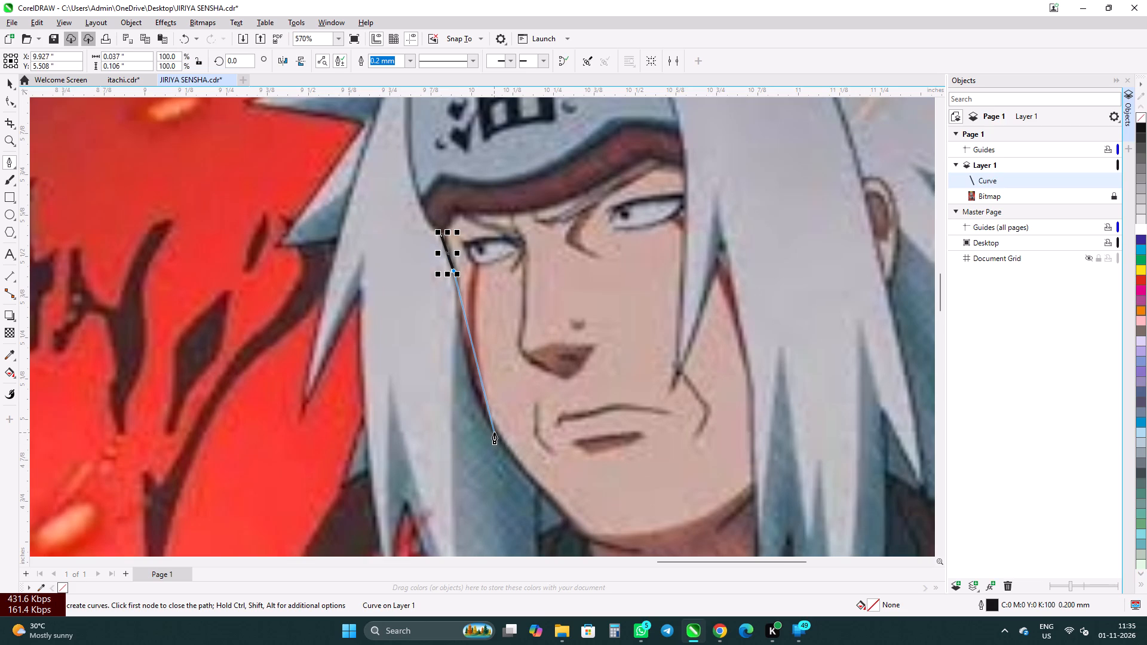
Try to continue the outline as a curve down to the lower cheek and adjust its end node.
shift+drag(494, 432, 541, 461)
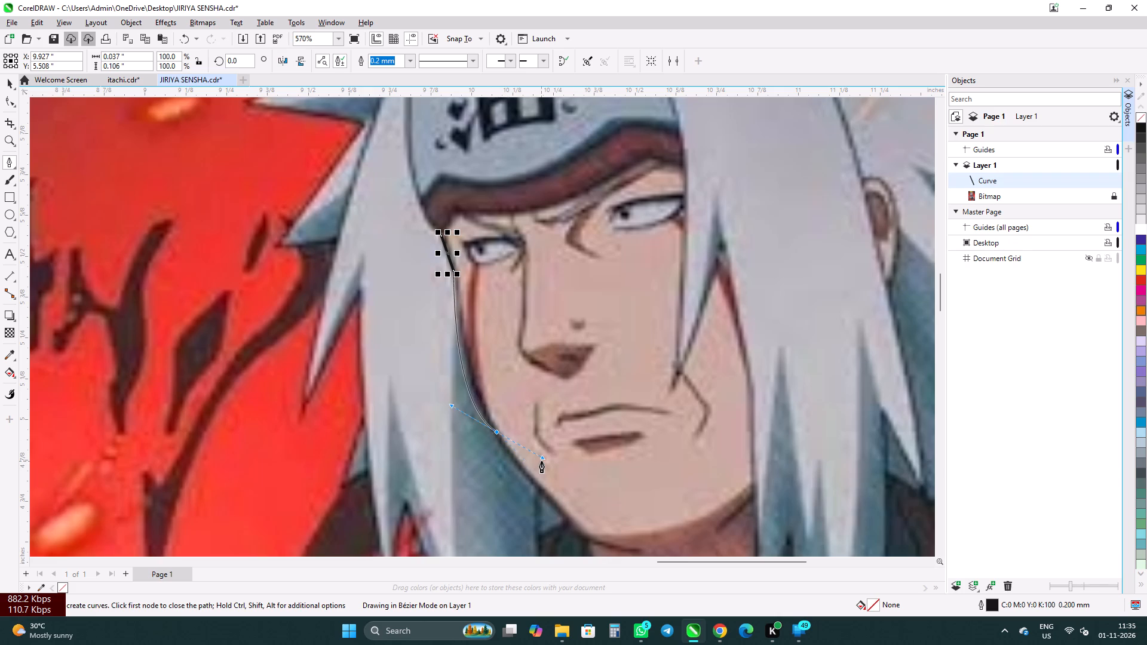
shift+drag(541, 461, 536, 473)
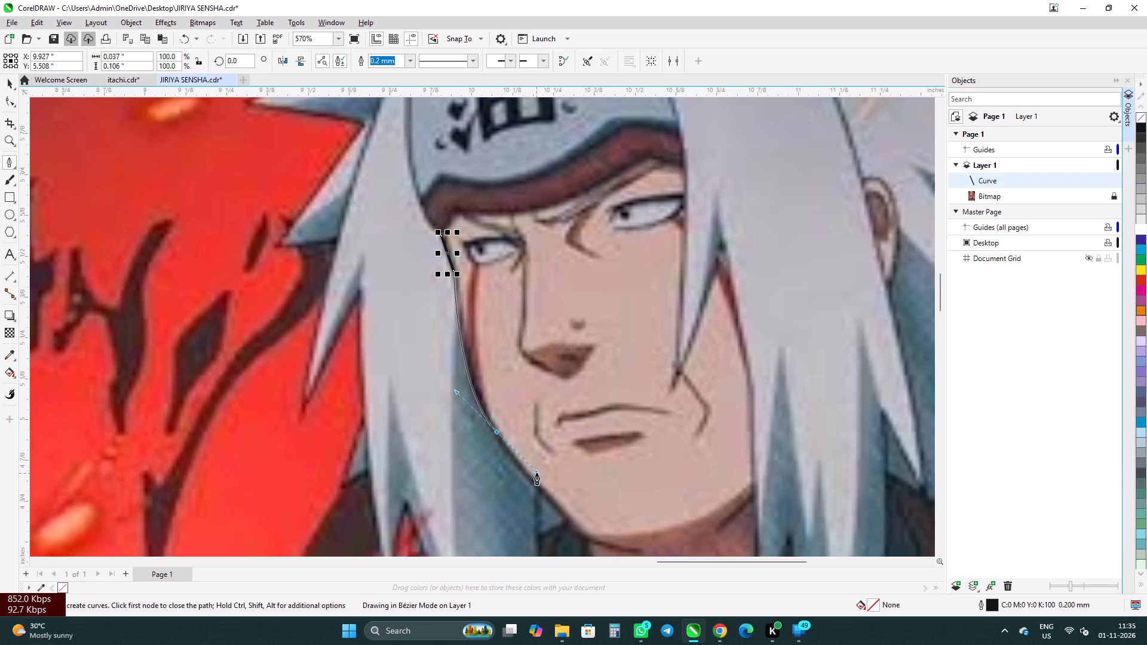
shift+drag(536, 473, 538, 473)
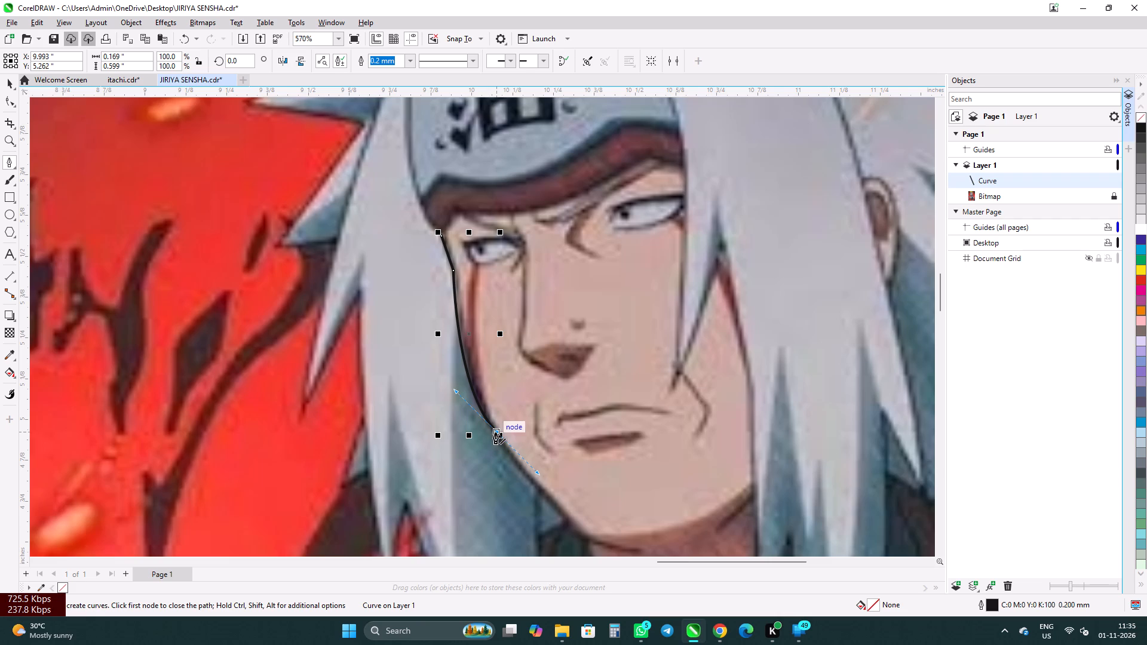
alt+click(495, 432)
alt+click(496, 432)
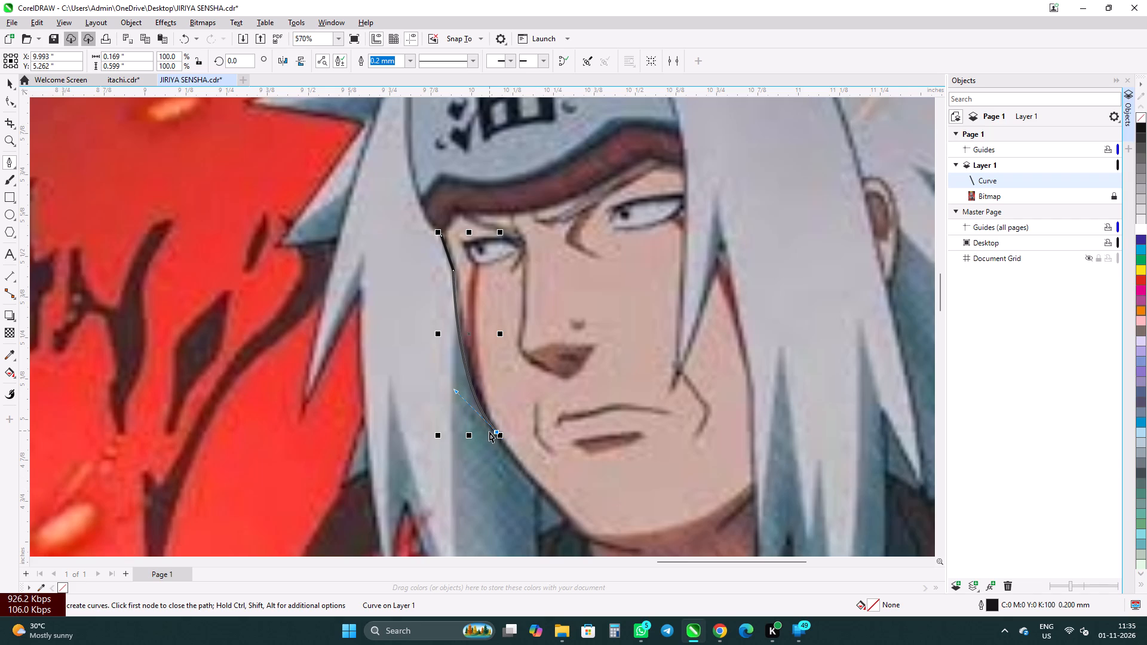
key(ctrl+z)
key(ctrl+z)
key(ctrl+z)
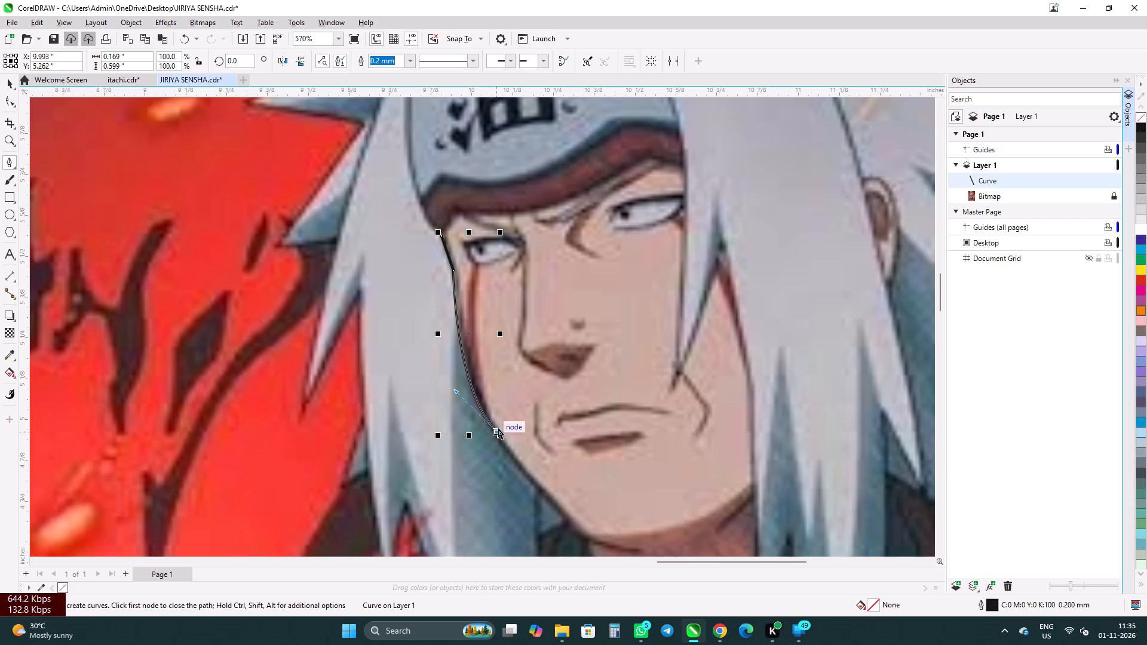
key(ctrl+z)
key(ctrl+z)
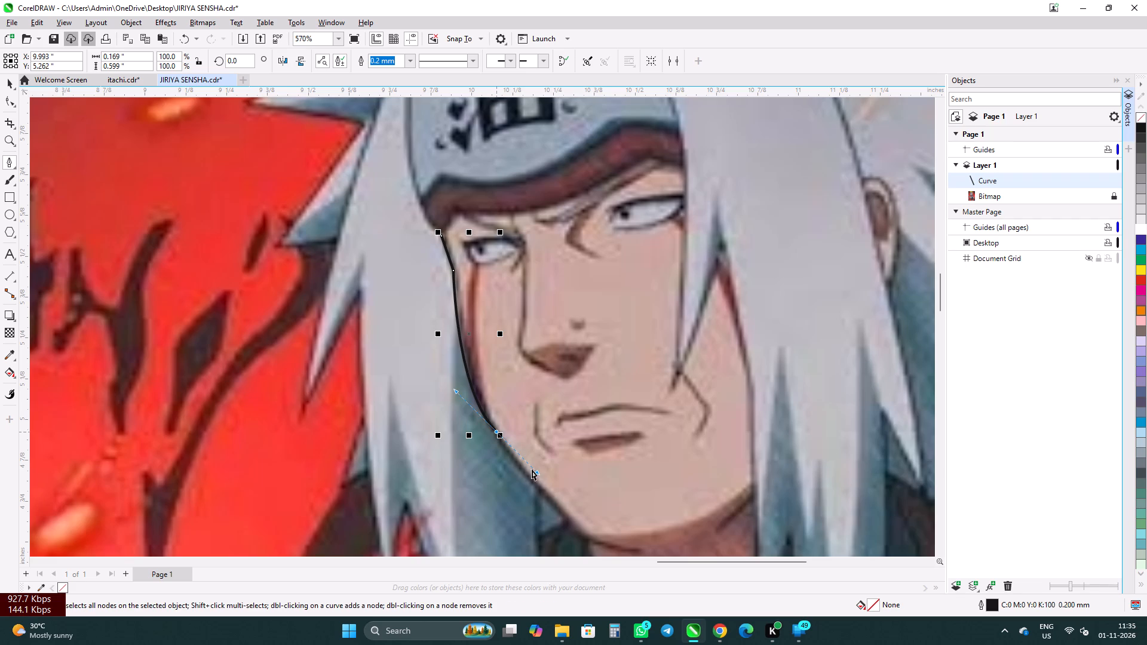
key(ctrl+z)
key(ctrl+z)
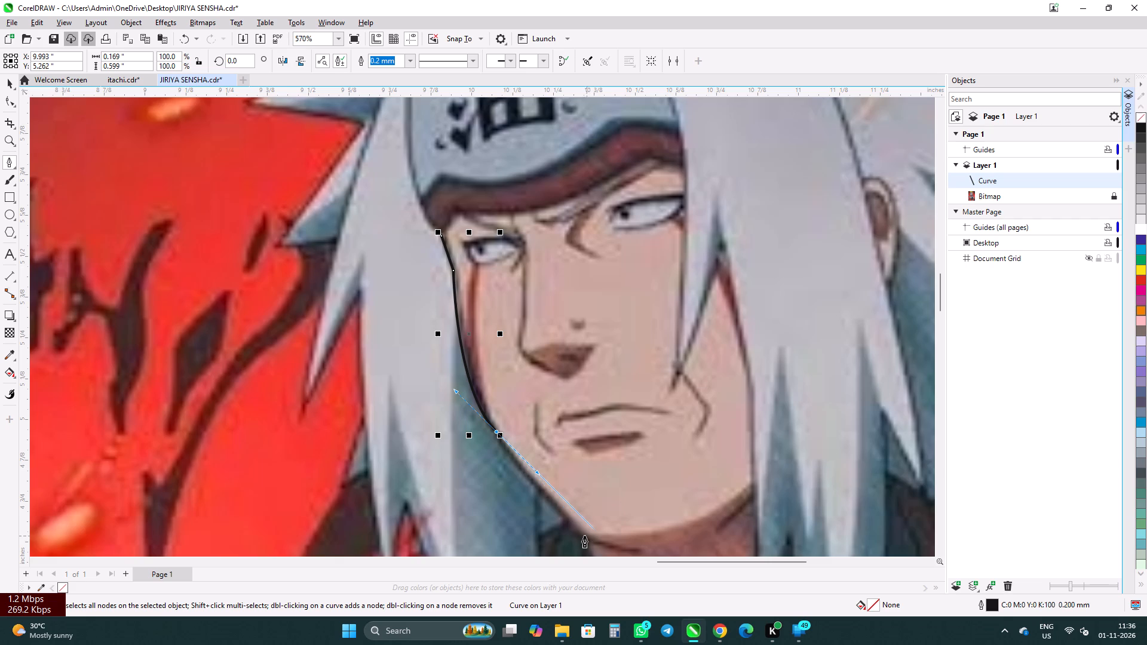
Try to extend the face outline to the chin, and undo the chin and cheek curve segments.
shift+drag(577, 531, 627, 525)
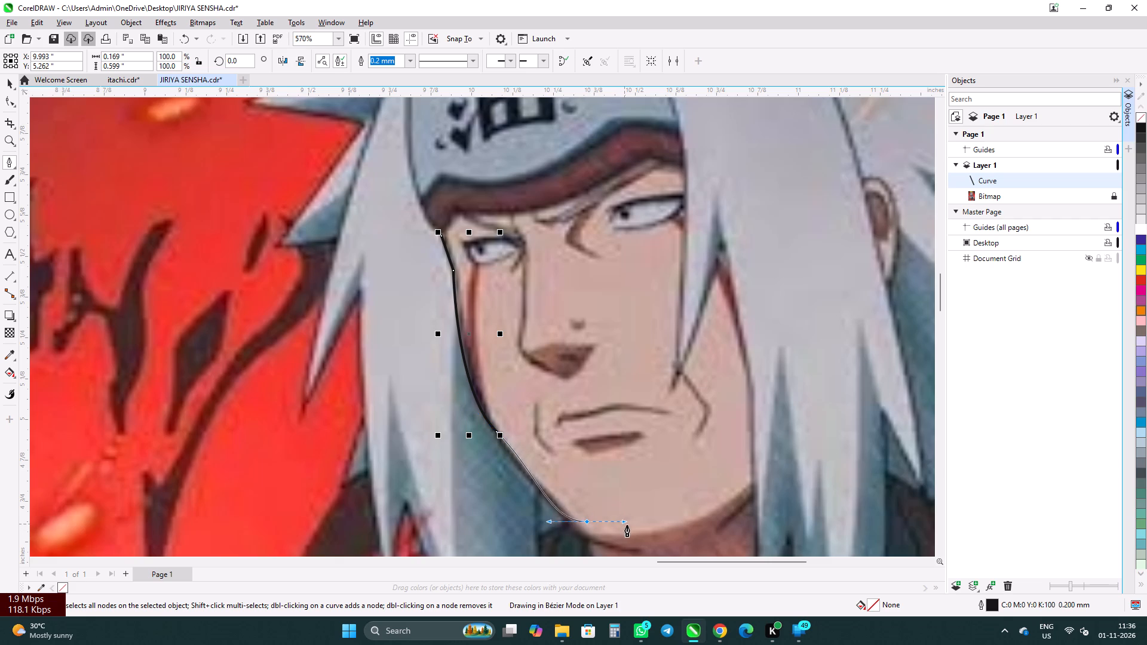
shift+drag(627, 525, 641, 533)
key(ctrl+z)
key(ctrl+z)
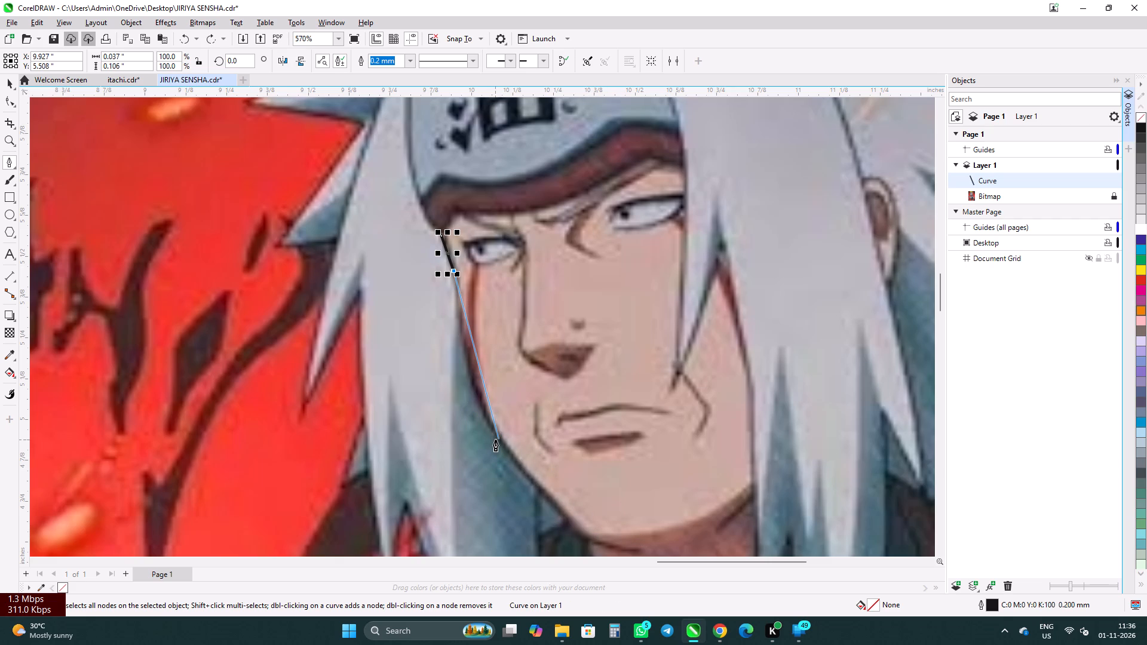
Trace a face-outline curve from beside the narrow eye to the lower cheek, bringing the whole outline to about 0.17 by 0.62 inches.
shift+drag(495, 440, 531, 479)
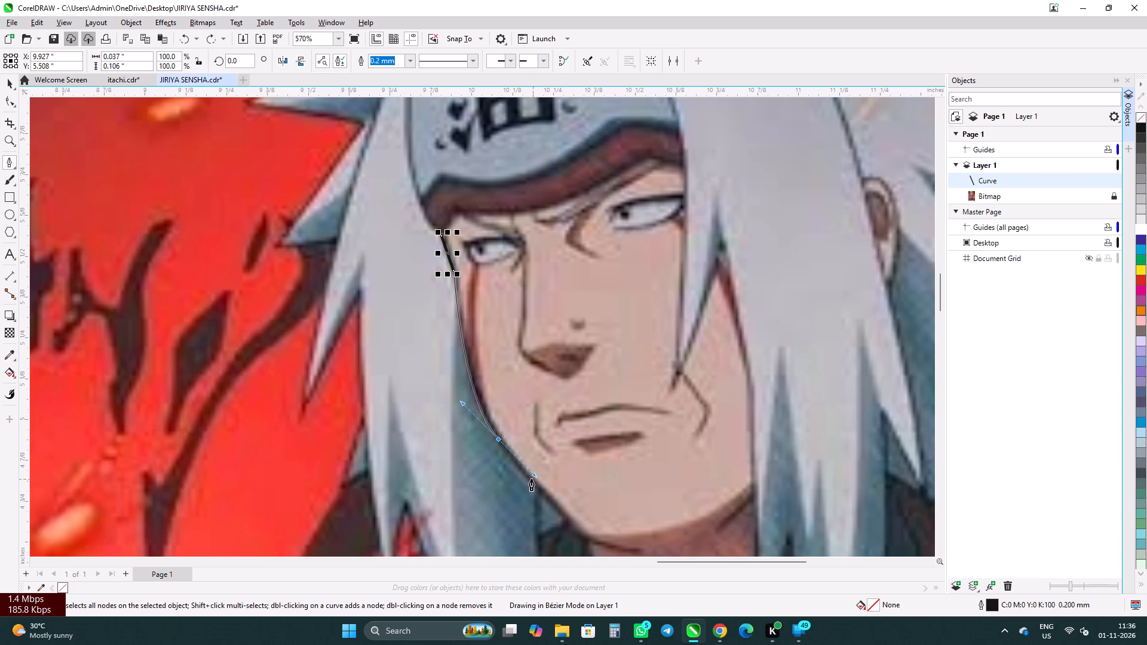
shift+drag(531, 479, 542, 477)
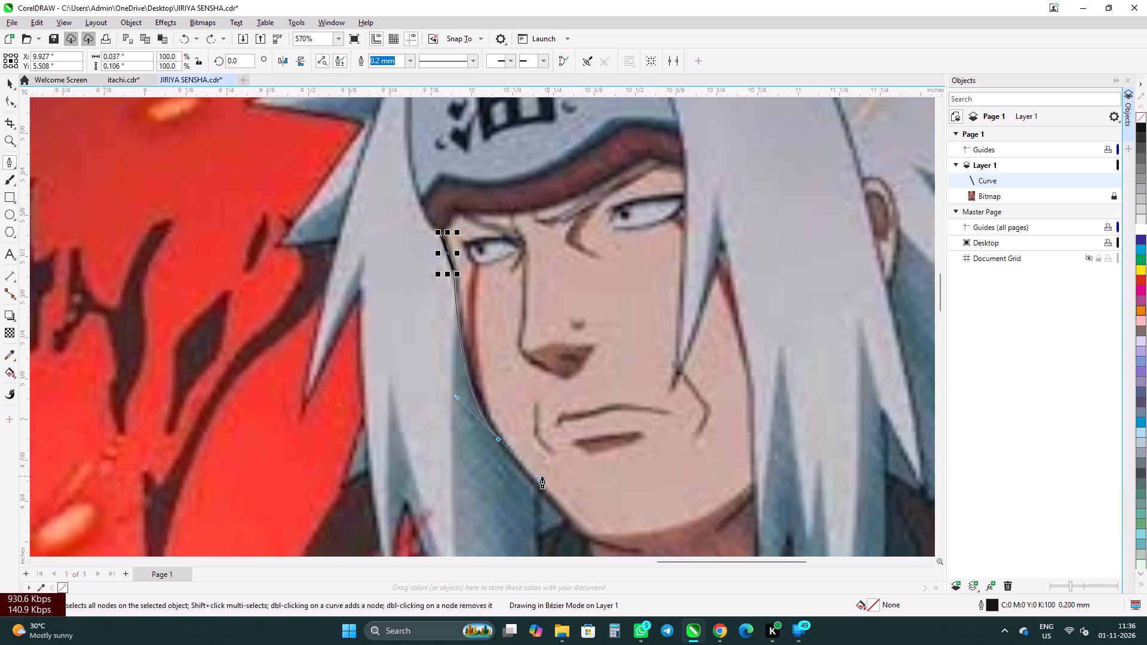
shift+drag(542, 477, 541, 477)
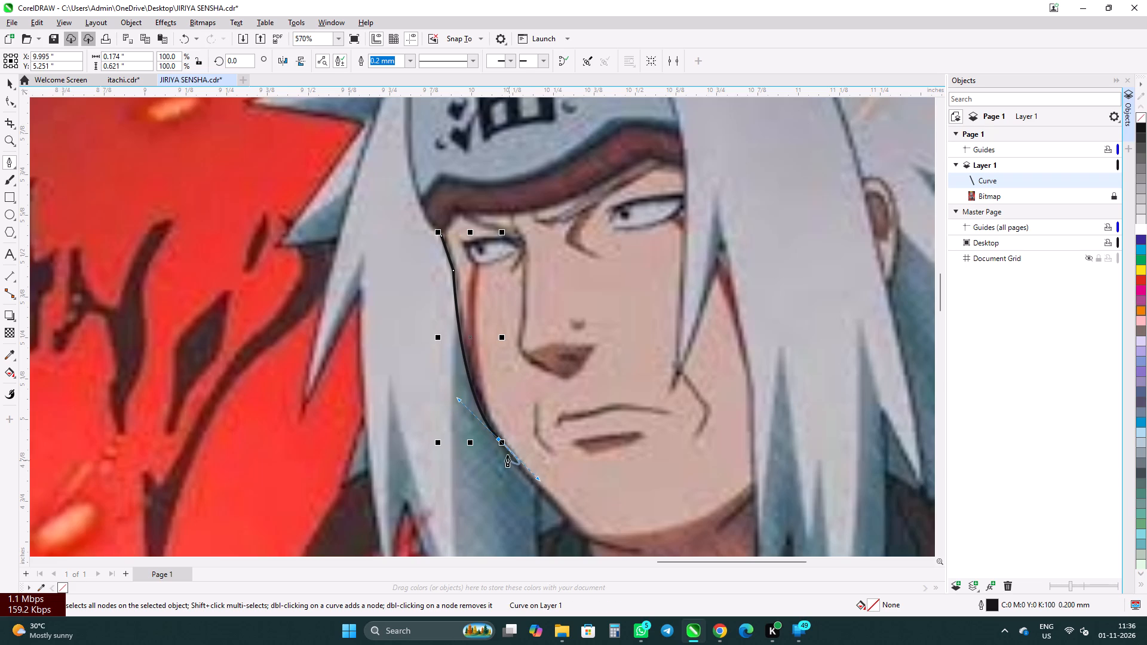
alt+click(498, 438)
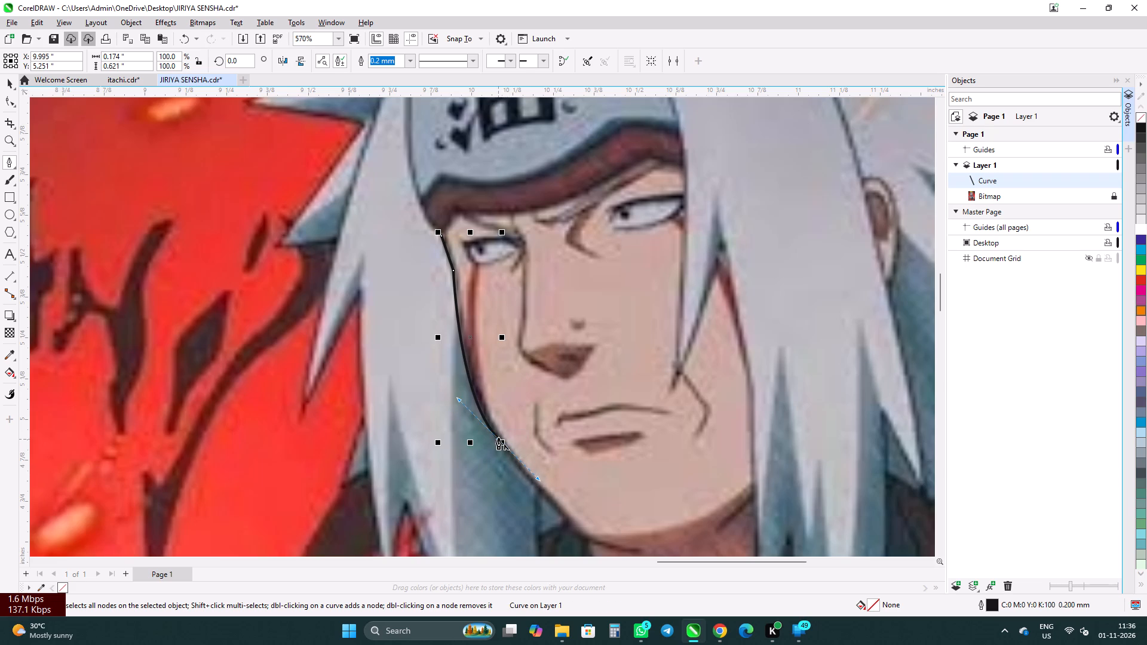
alt+click(497, 440)
Extend the outline along the jaw to the chin's corner with two segments, about 0.47 by 0.93 inches overall, and end the curve.
shift+drag(551, 500, 579, 501)
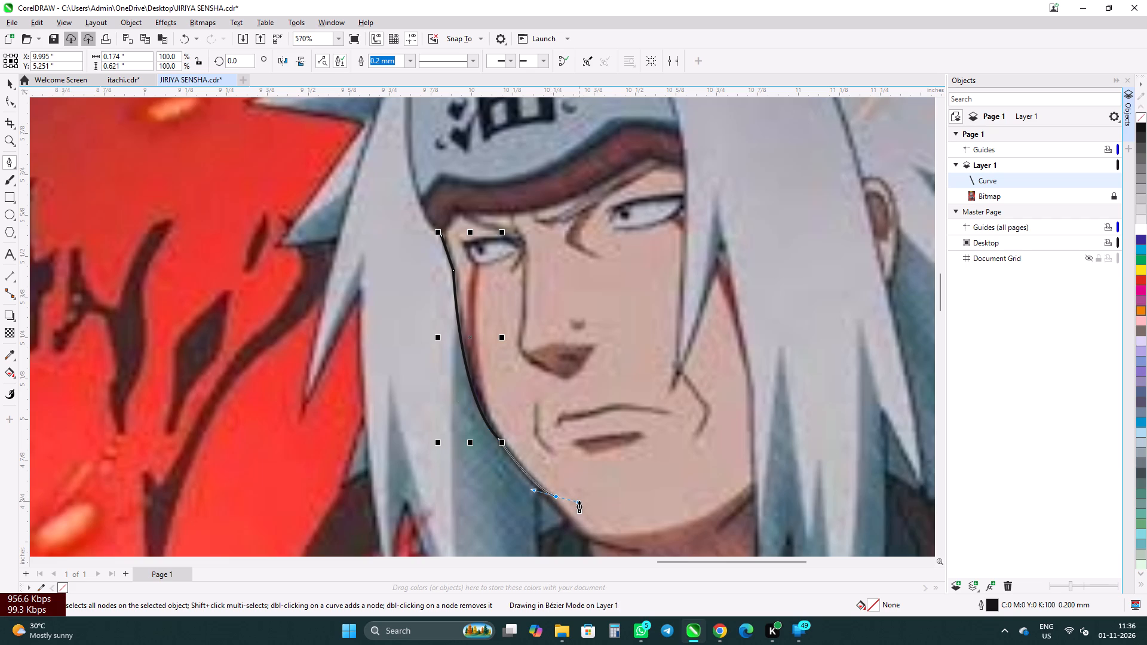
shift+drag(579, 501, 580, 501)
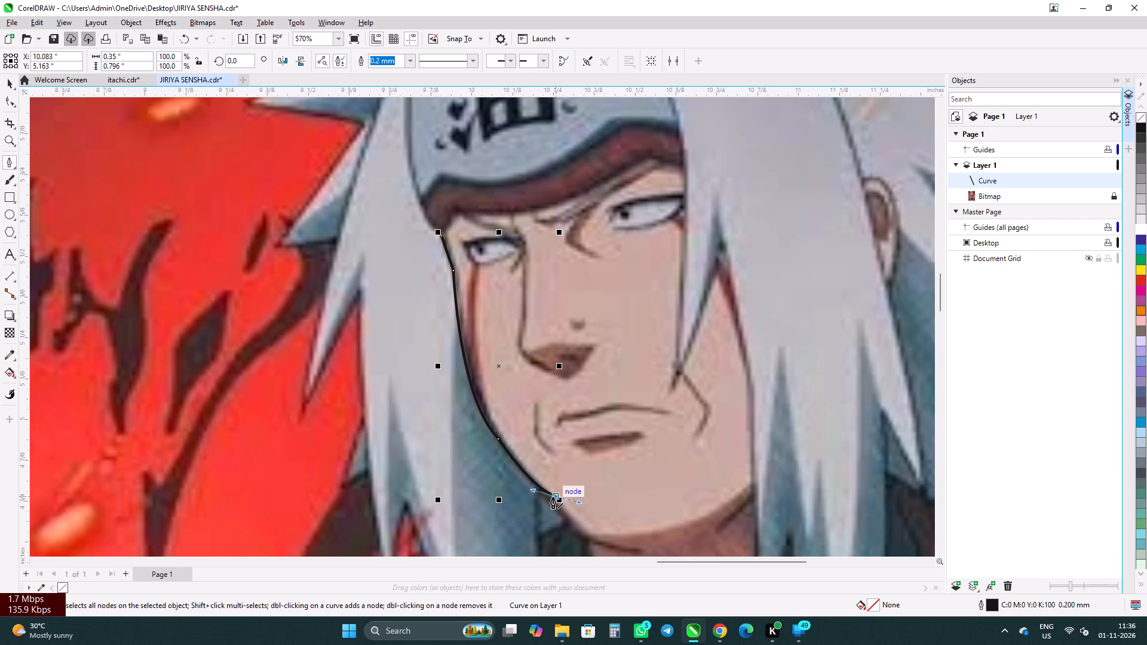
alt+click(553, 497)
alt+click(555, 496)
click(586, 541)
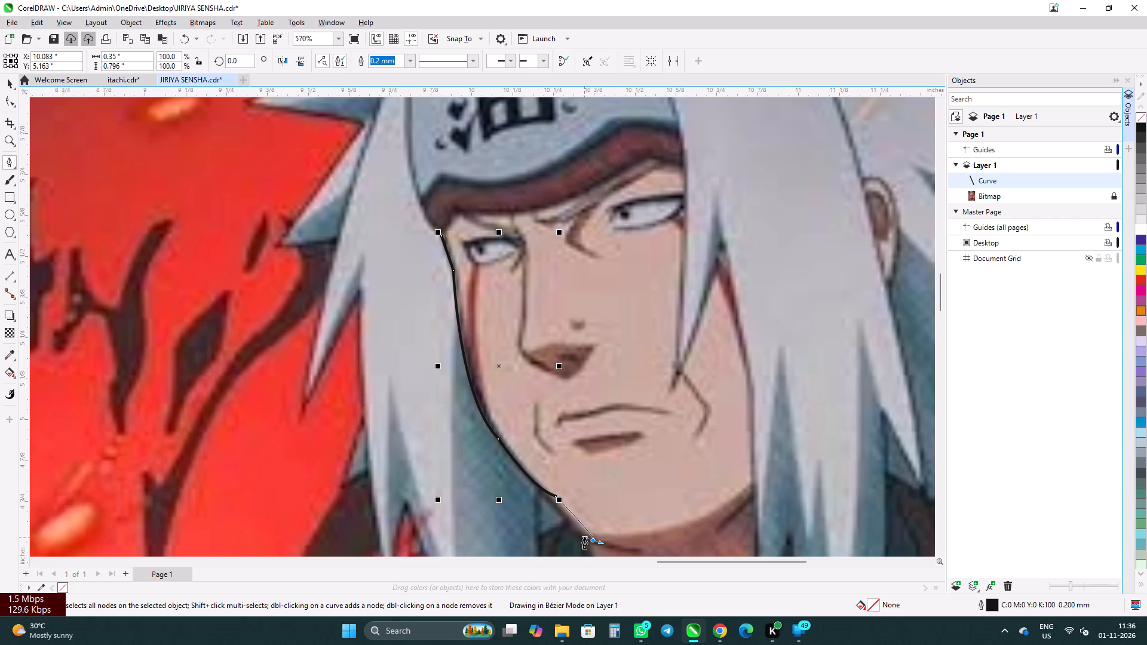
key(Escape)
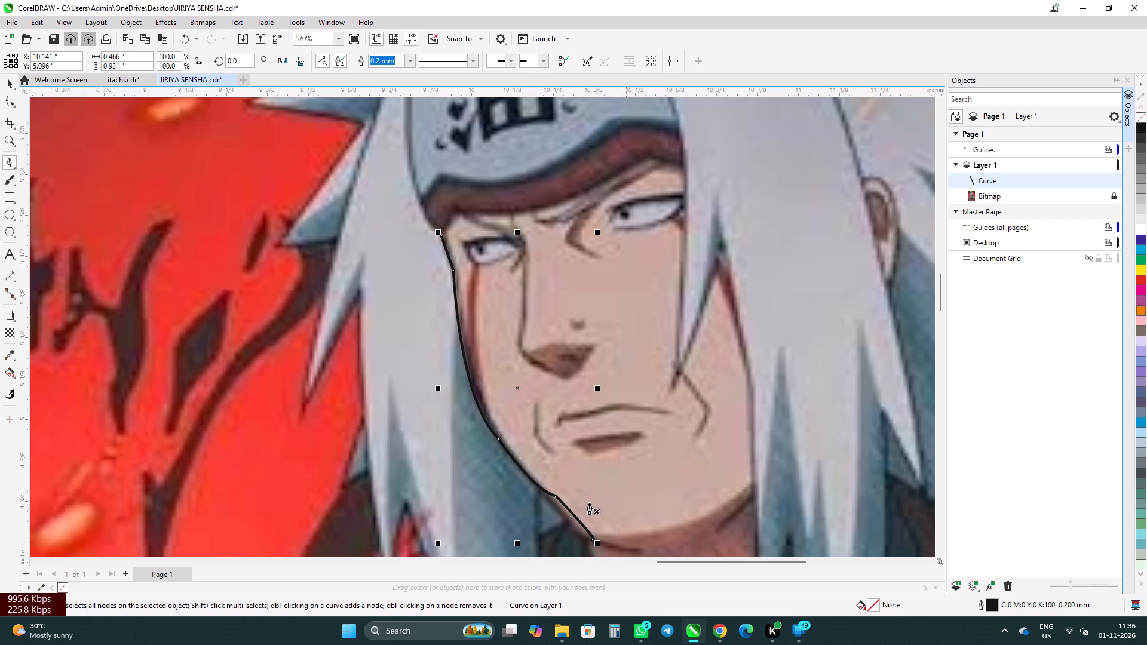
Delete the lower-cheek node from the face outline so one curve spans from beside the eye to the jaw.
click(6, 103)
scroll(400, 320, down, 1)
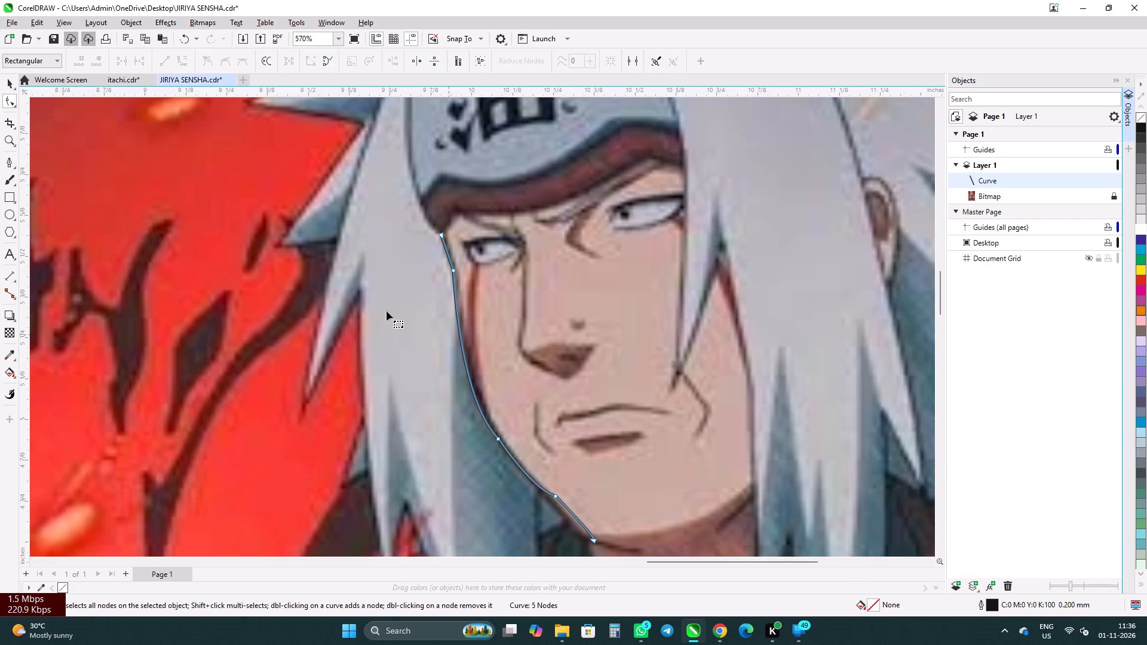
scroll(387, 311, down, 2)
scroll(522, 422, up, 3)
scroll(475, 393, up, 1)
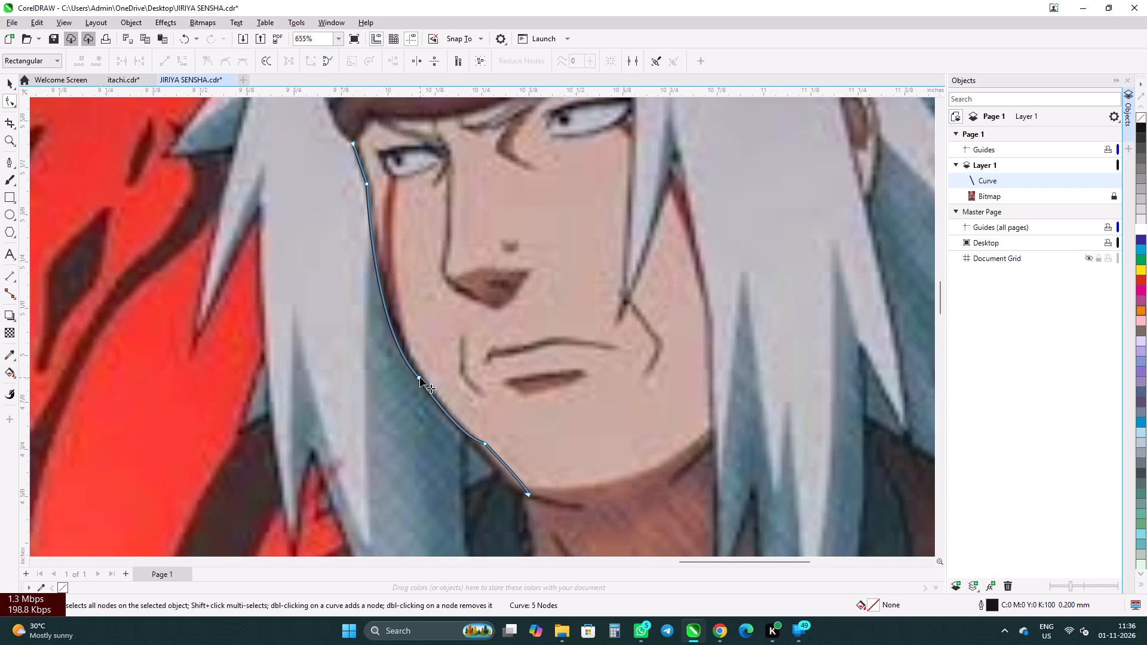
click(420, 377)
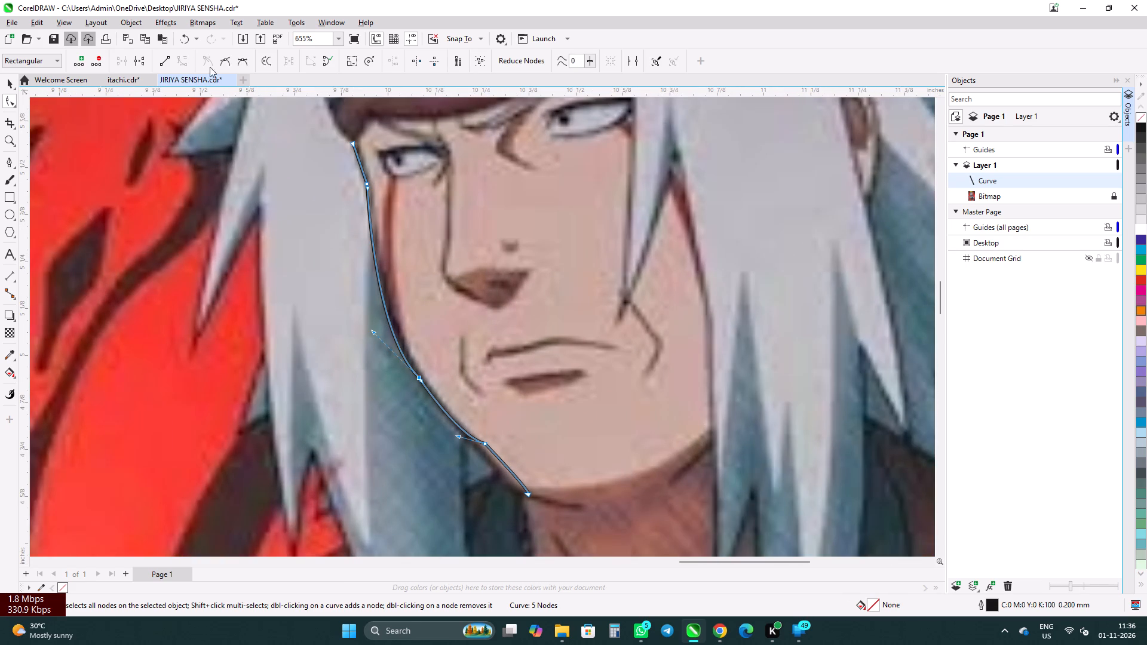
click(98, 57)
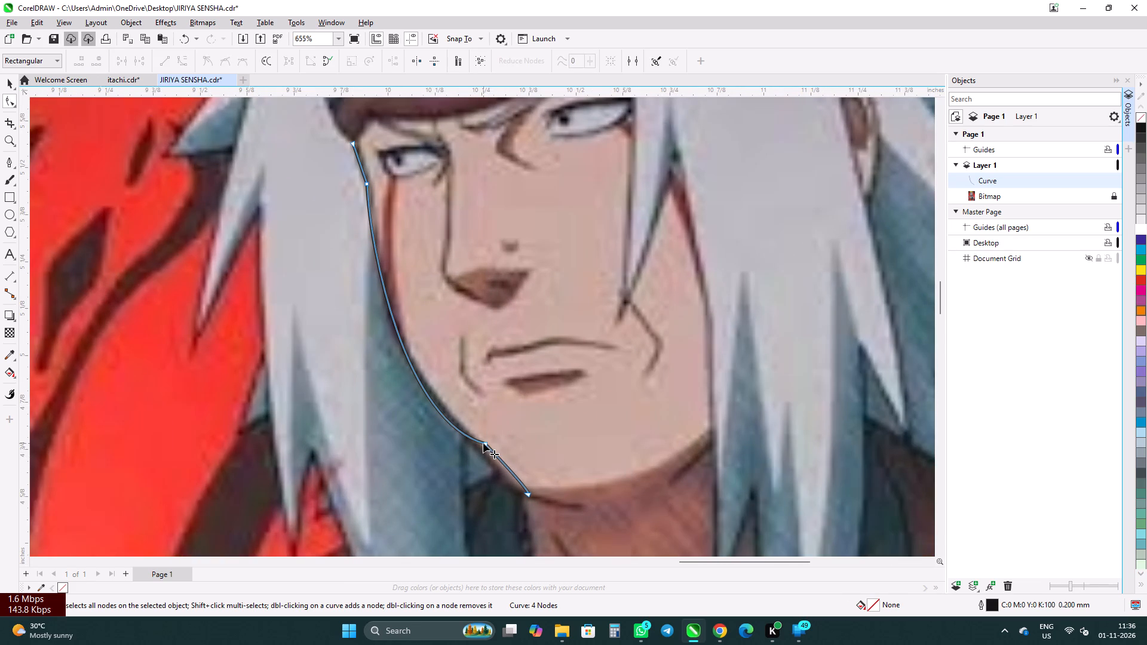
Reposition the jaw node and its upper control handle so the cheek curve follows the reference face edge.
drag(483, 443, 467, 431)
drag(387, 411, 391, 406)
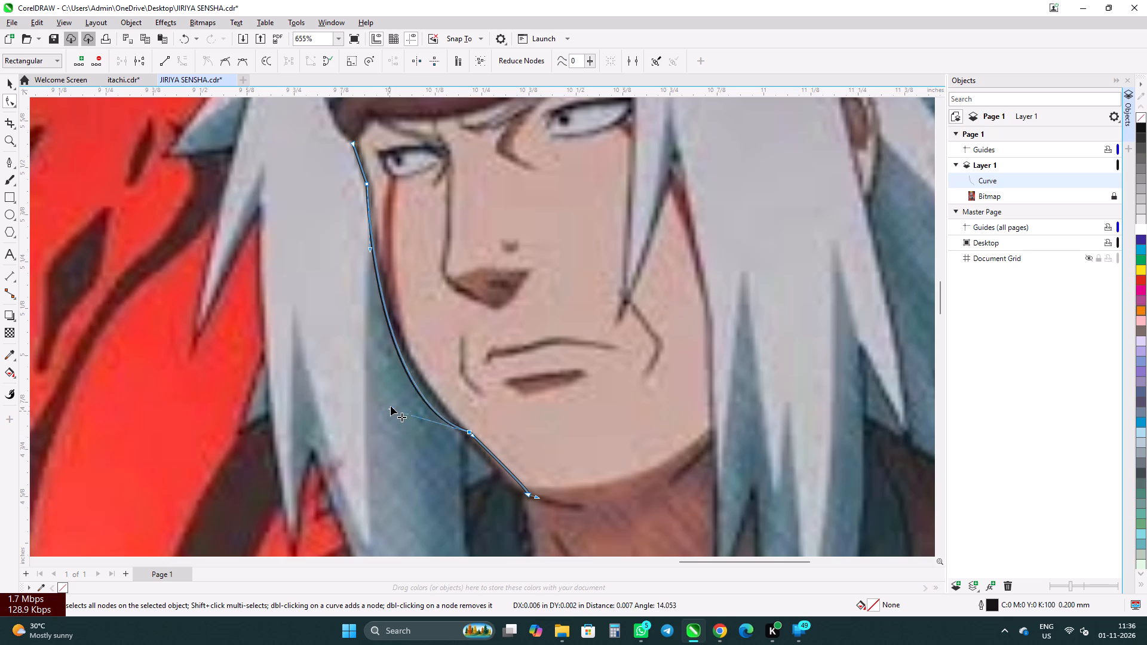
drag(391, 406, 386, 380)
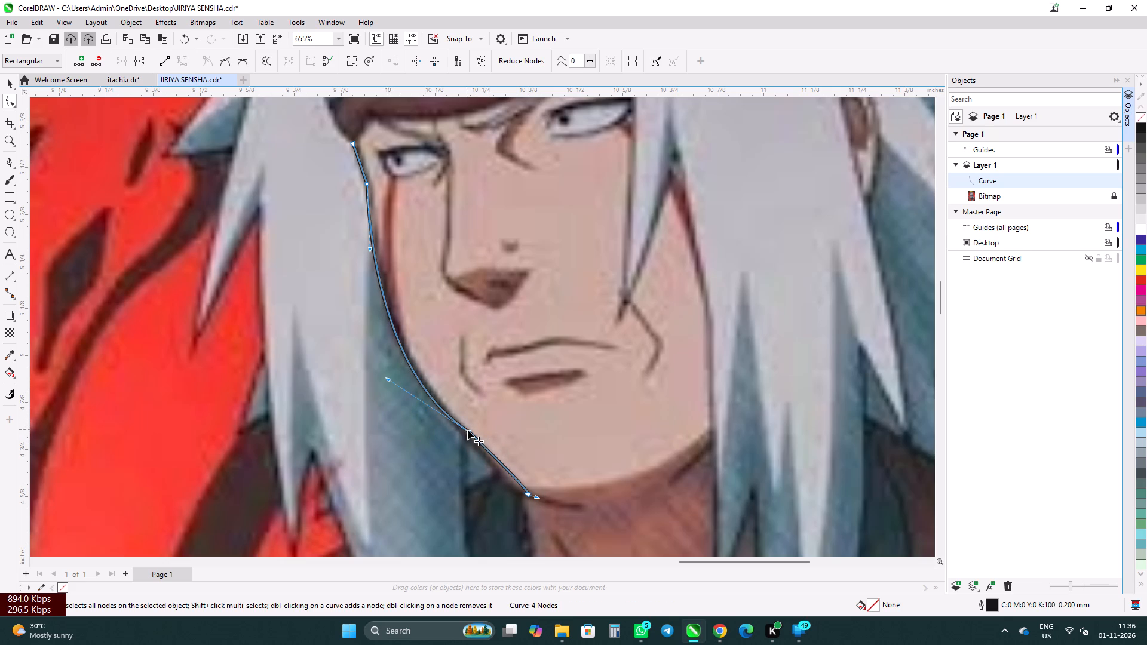
drag(468, 431, 461, 431)
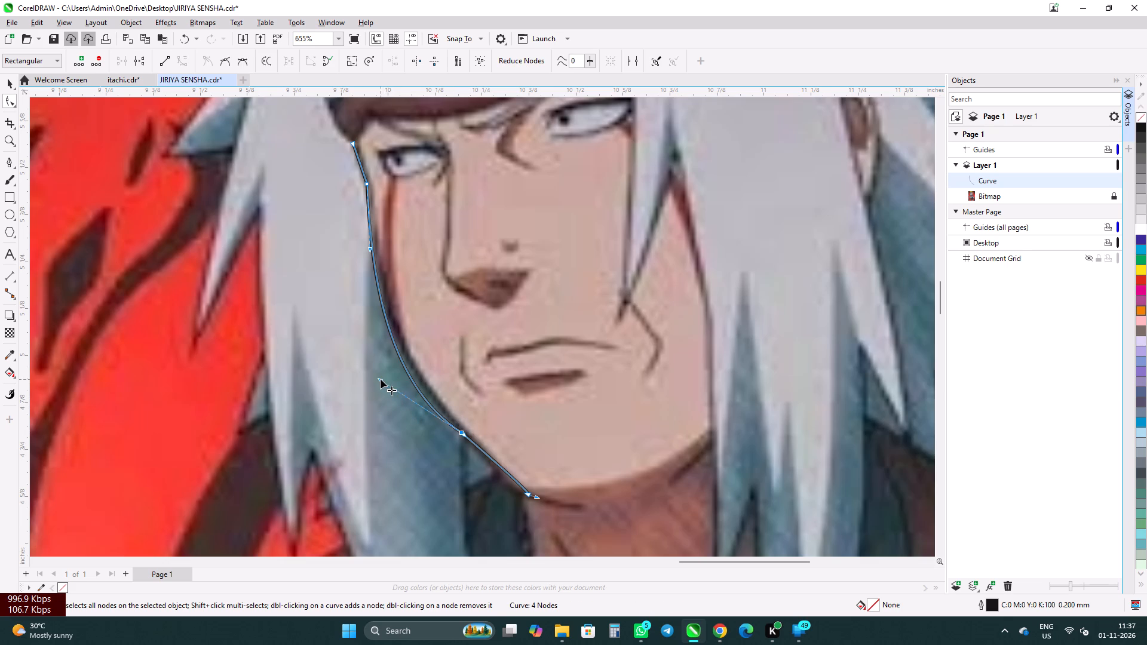
drag(378, 380, 376, 363)
drag(460, 429, 461, 428)
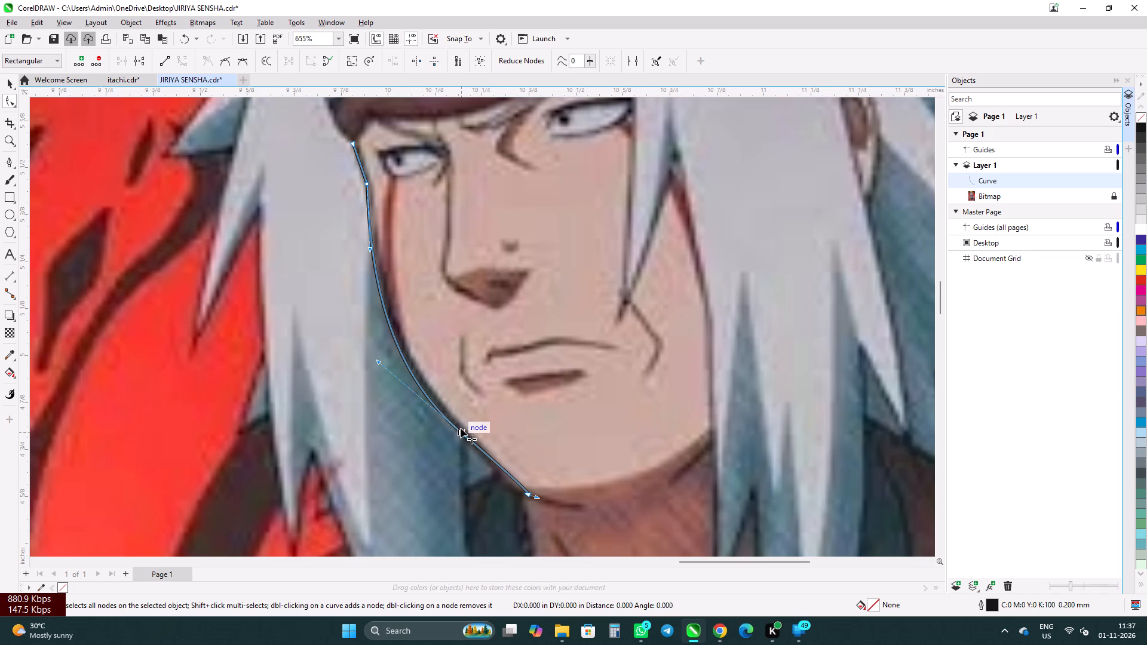
drag(461, 428, 484, 416)
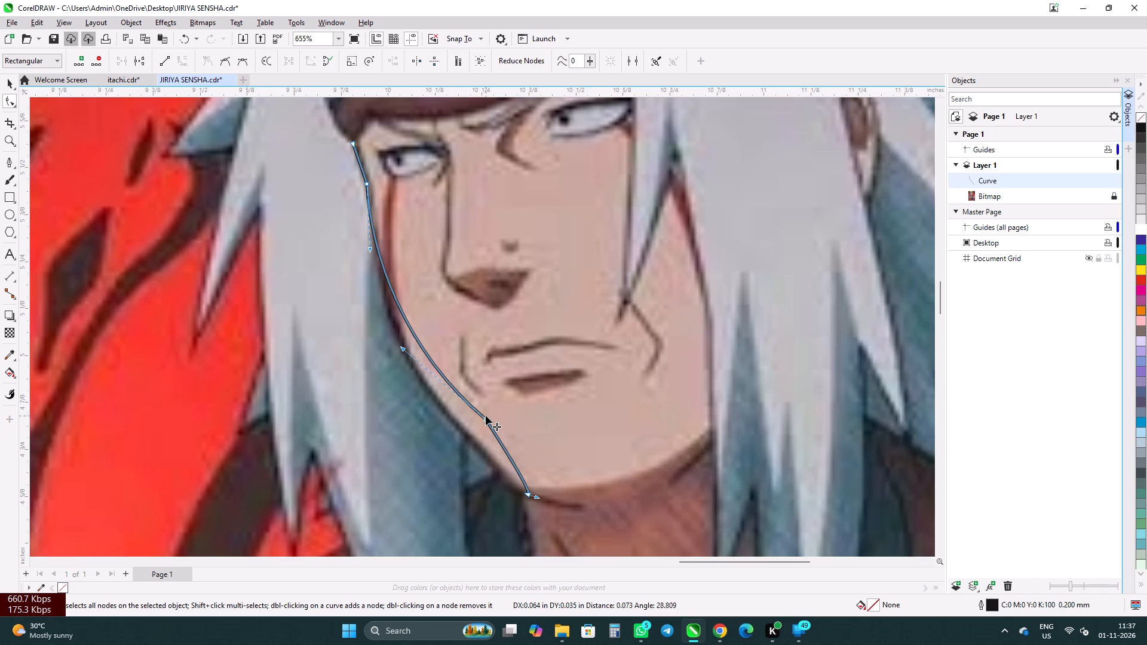
scroll(460, 440, up, 2)
drag(494, 410, 473, 434)
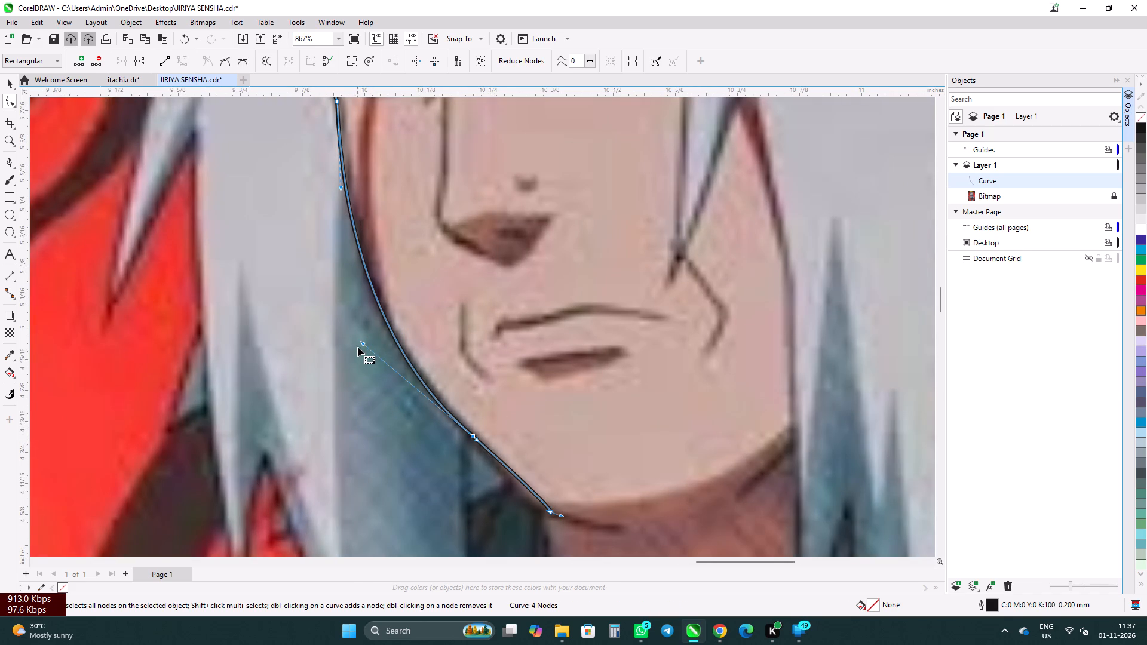
Adjust the control handle at the outline's chin end to bend the jaw-to-chin segment along the reference edge.
scroll(381, 340, down, 3)
scroll(493, 477, up, 2)
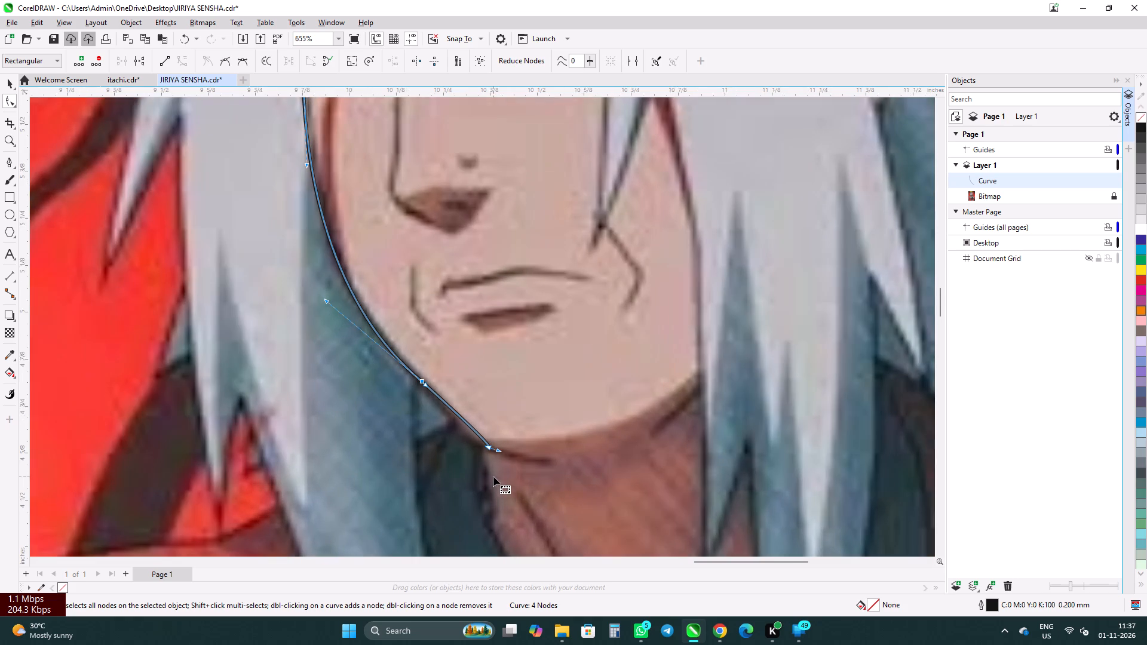
drag(501, 451, 502, 451)
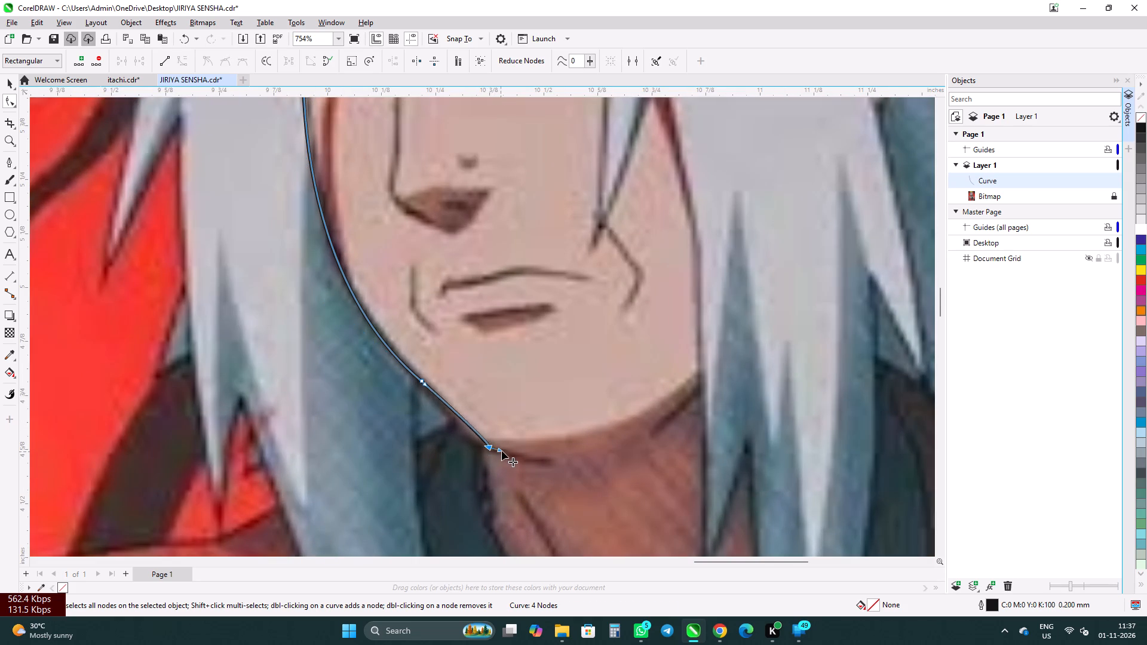
drag(502, 451, 471, 446)
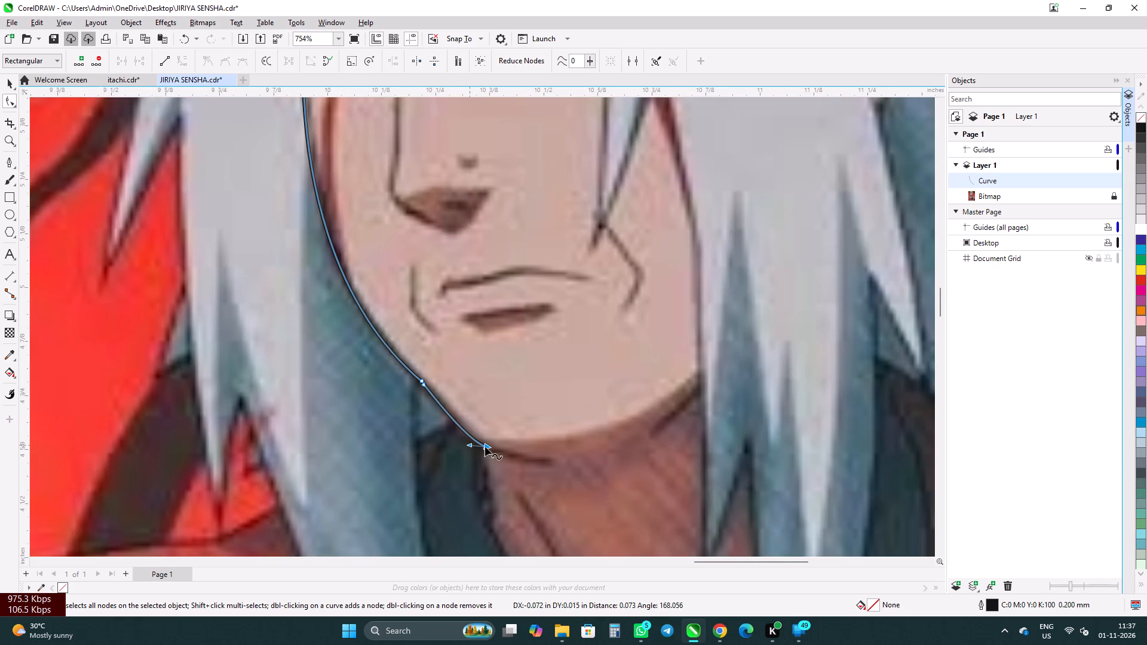
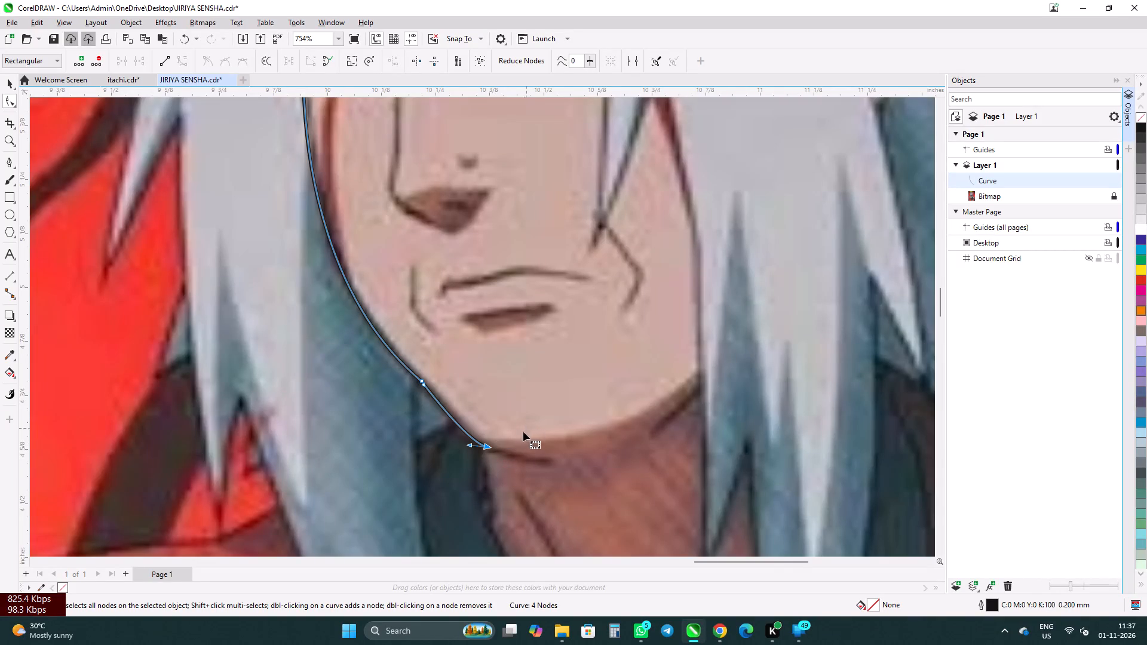
Continue the face outline with the Pen tool from the chin's corner beneath the chin to the far jaw corner beside the hair, using two curved segments.
click(12, 165)
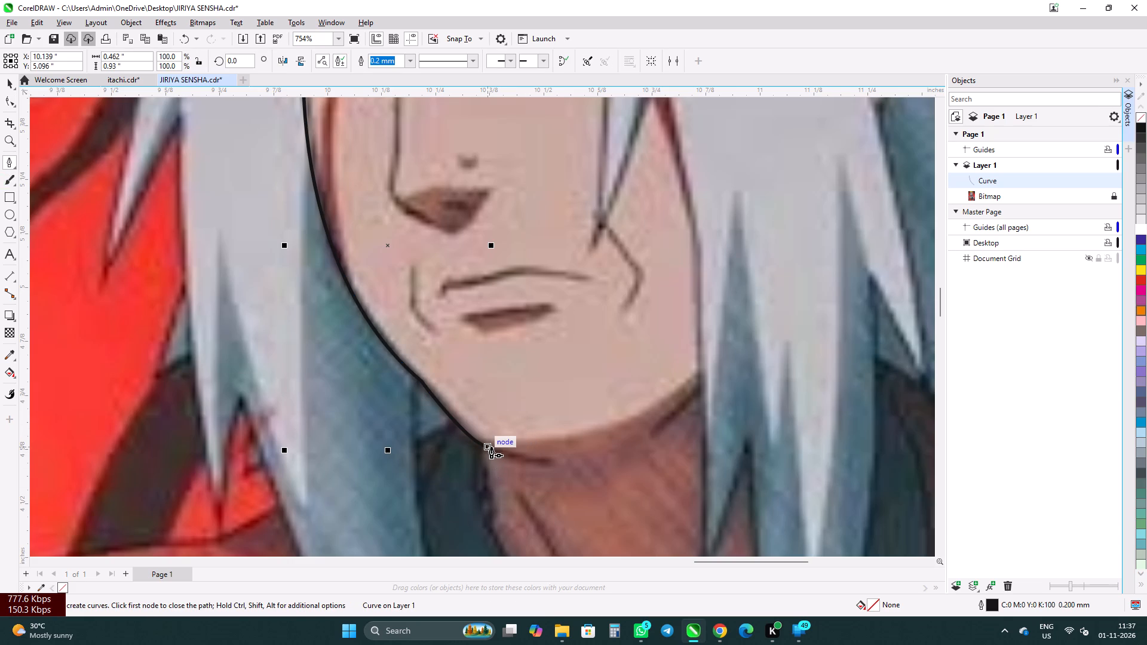
click(491, 447)
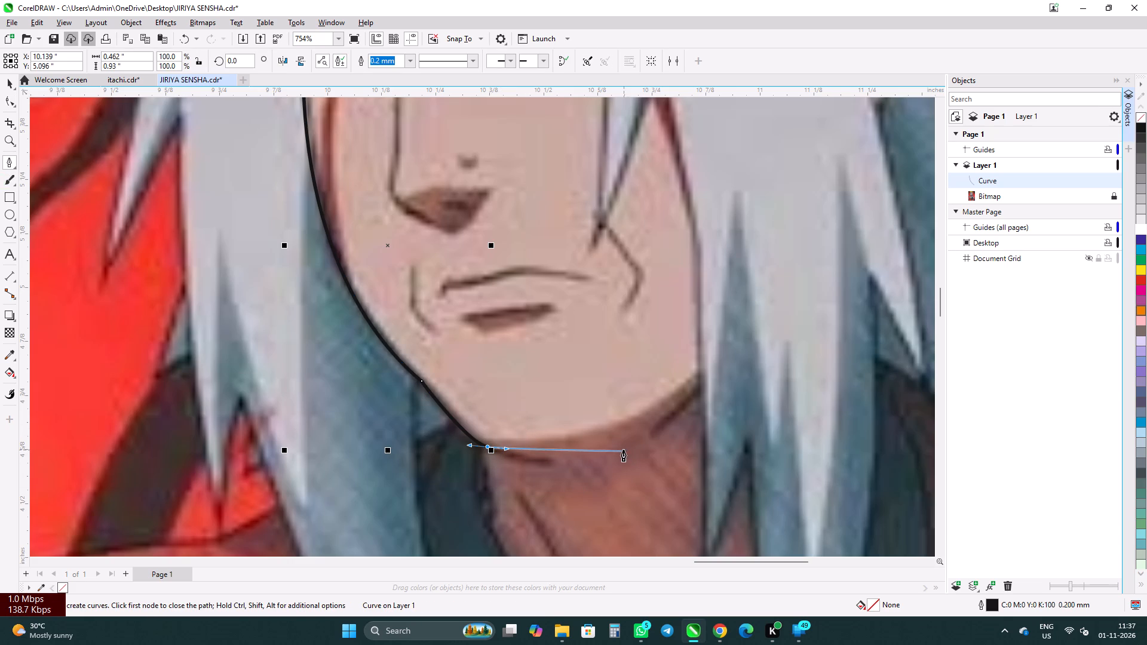
alt+click(489, 447)
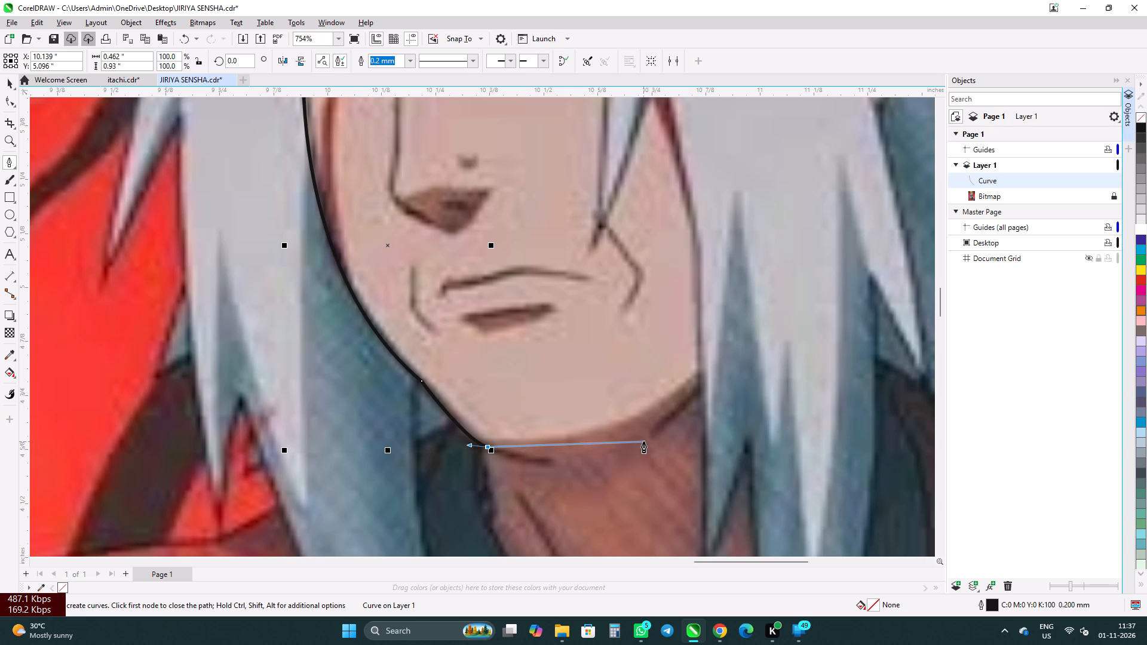
drag(654, 433, 722, 391)
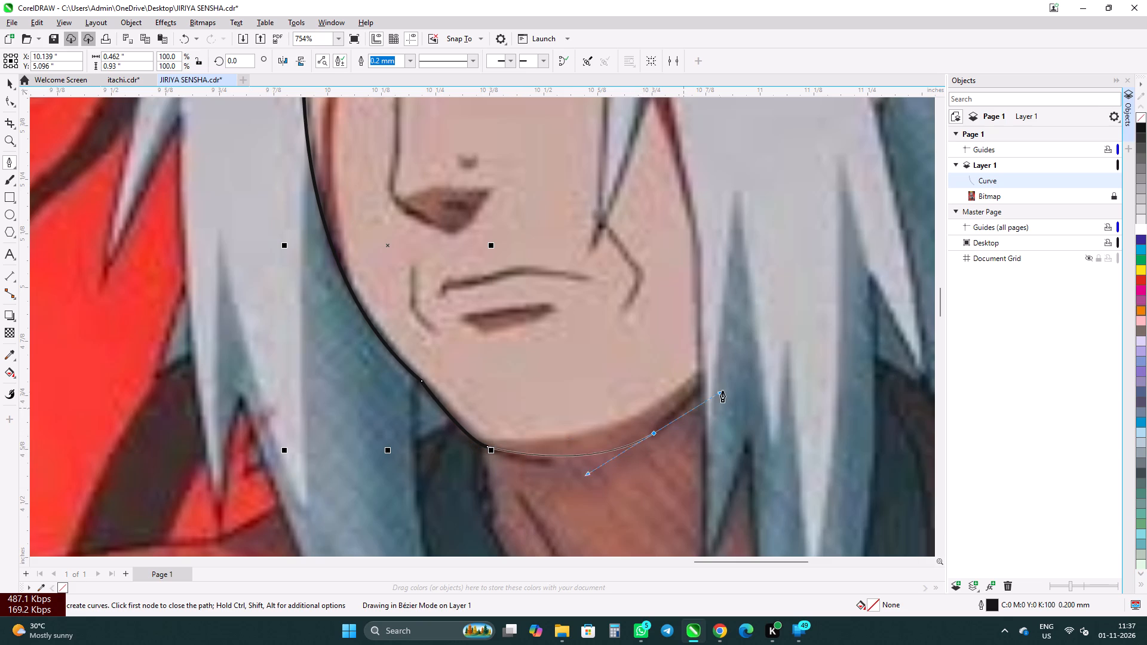
drag(722, 391, 744, 376)
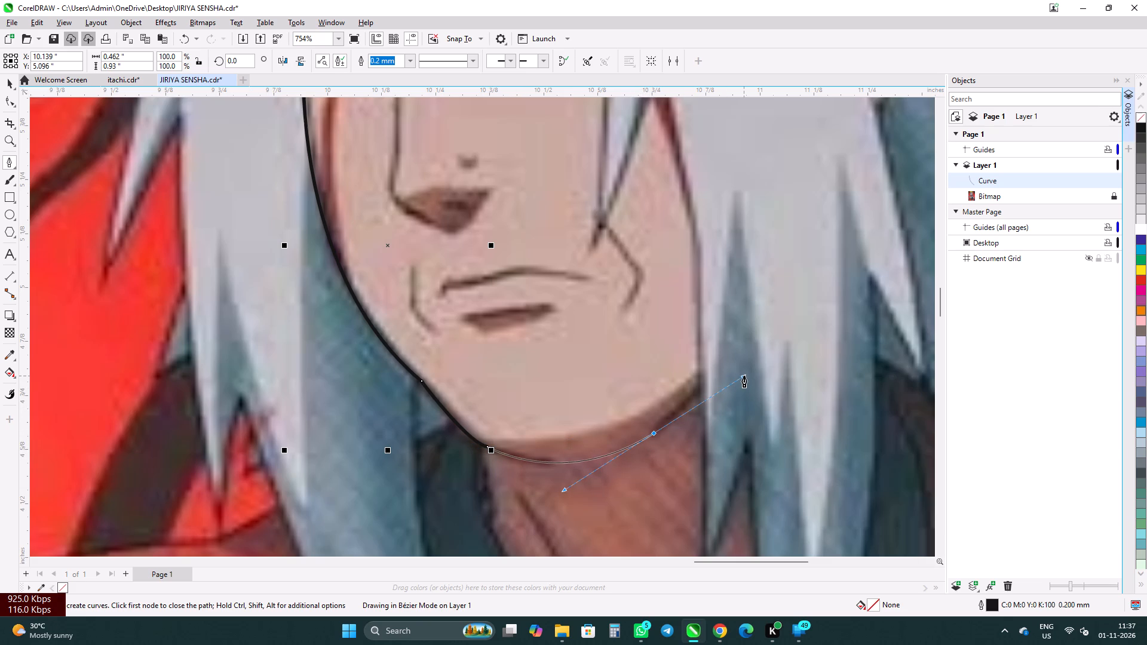
drag(744, 376, 744, 377)
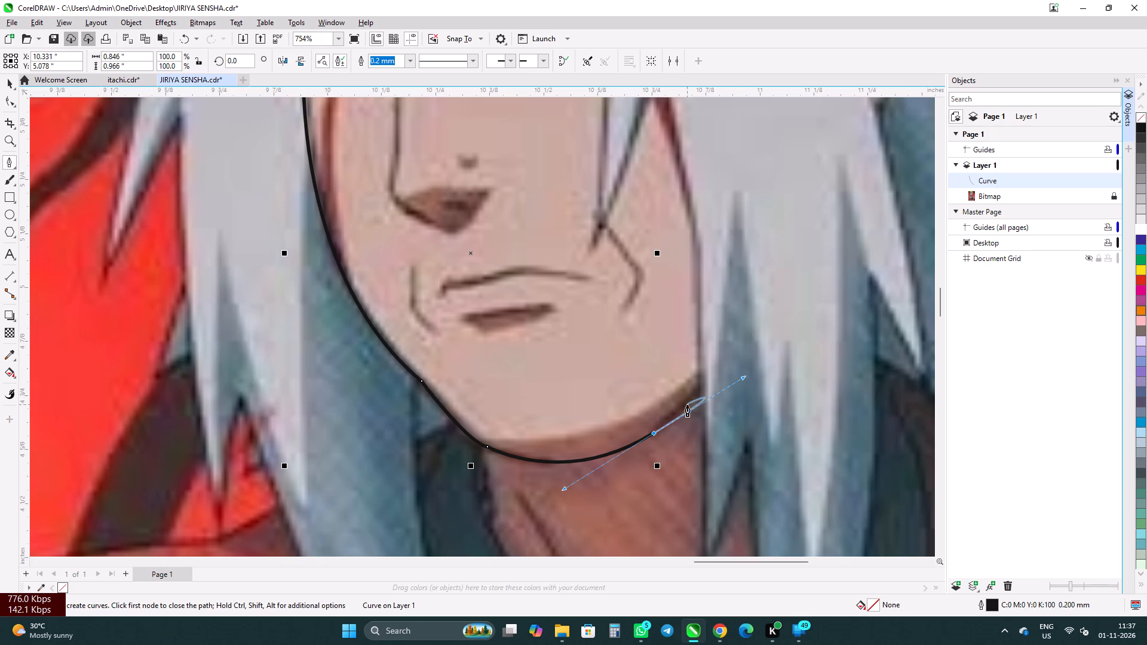
alt+click(652, 434)
drag(700, 388, 717, 364)
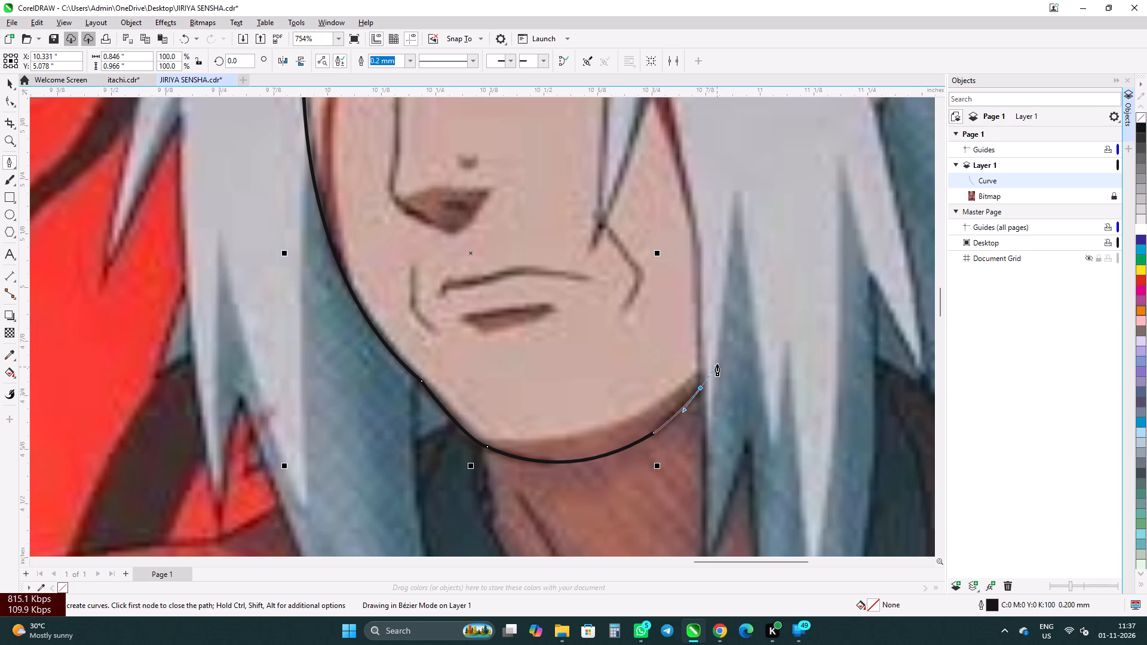
drag(717, 364, 717, 361)
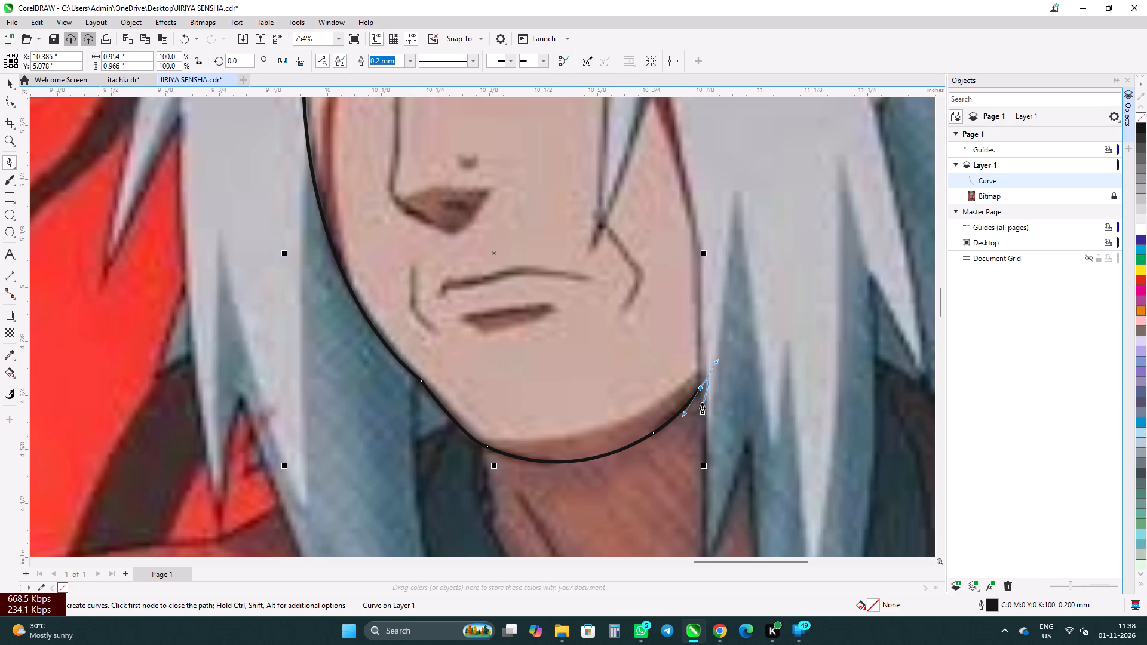
alt+click(698, 388)
Extend the outline up the far cheek along the hair edge to the notch between the hair strands, making it about 0.95 by 1.02 inches overall.
click(695, 222)
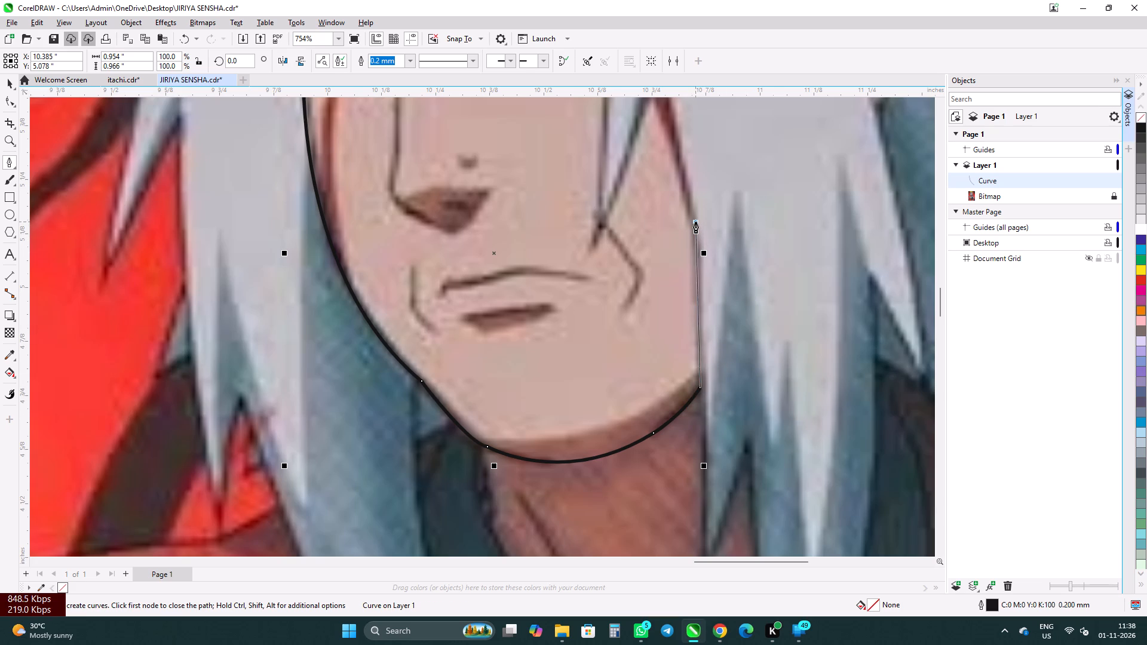
scroll(689, 205, down, 4)
scroll(672, 150, down, 5)
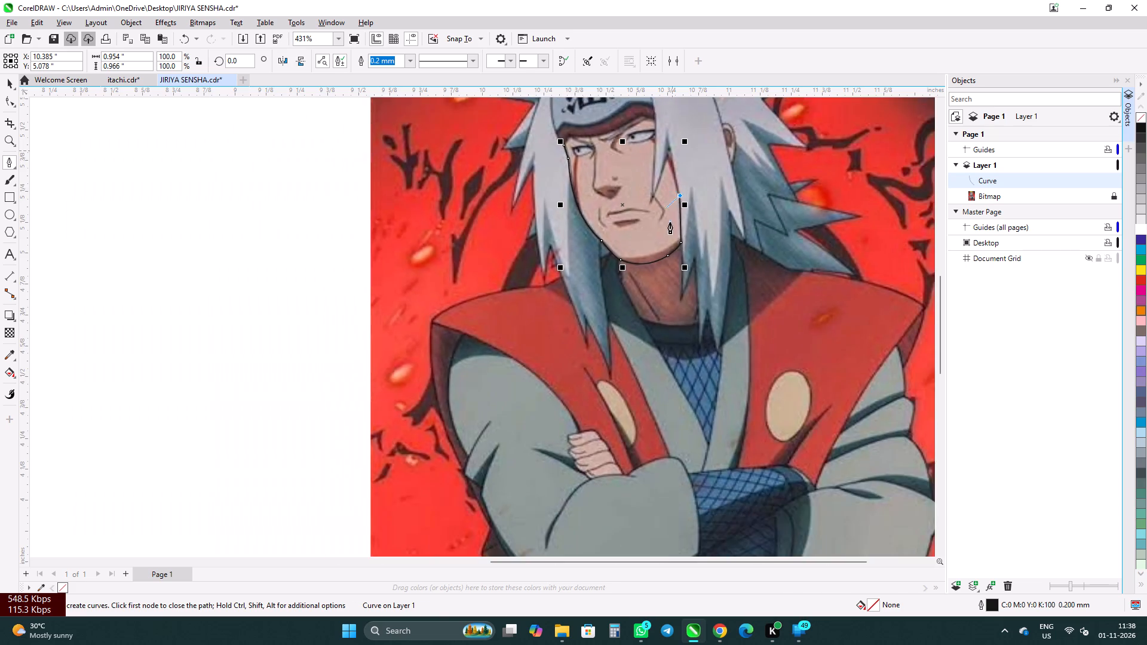
scroll(671, 225, down, 6)
scroll(669, 176, up, 5)
scroll(668, 224, up, 5)
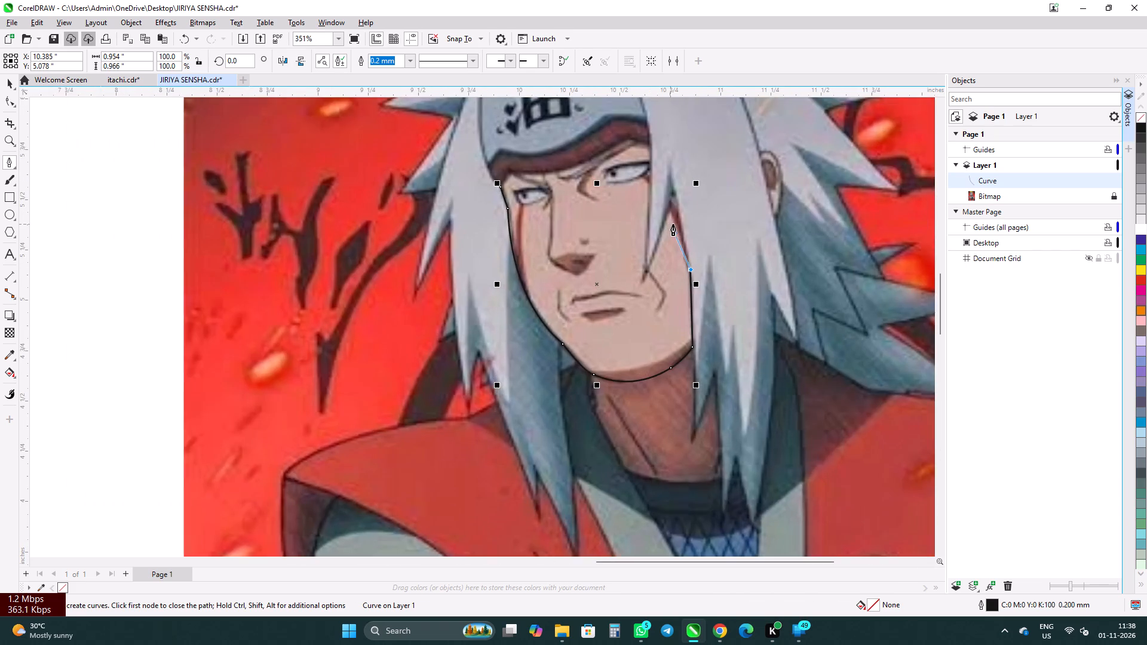
scroll(677, 222, up, 8)
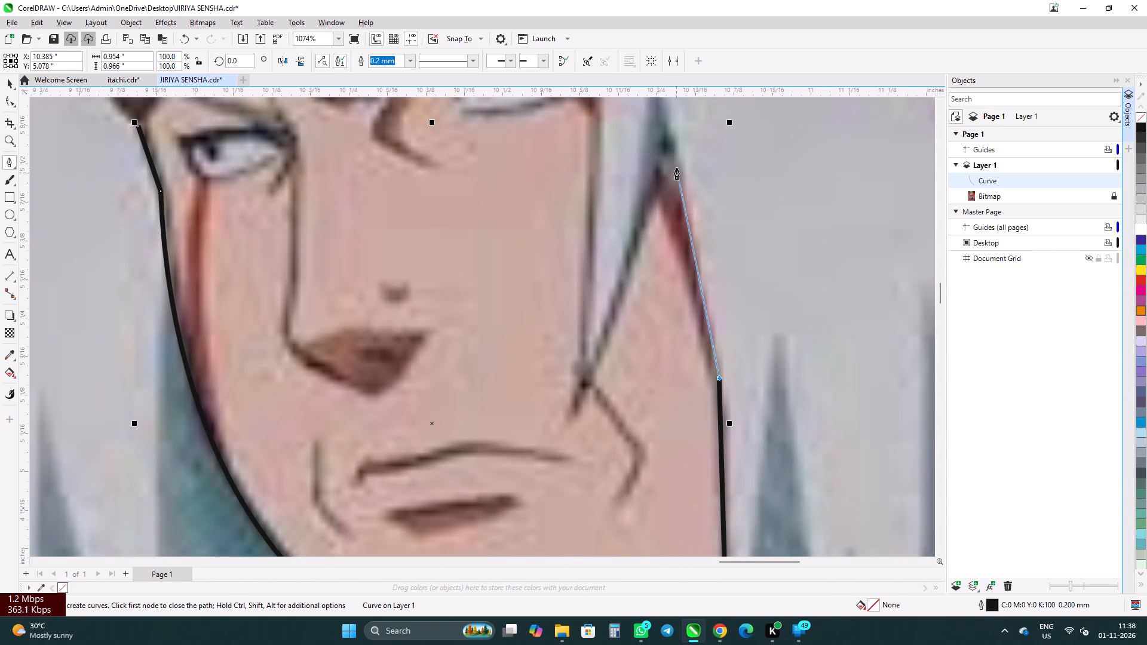
scroll(671, 244, down, 6)
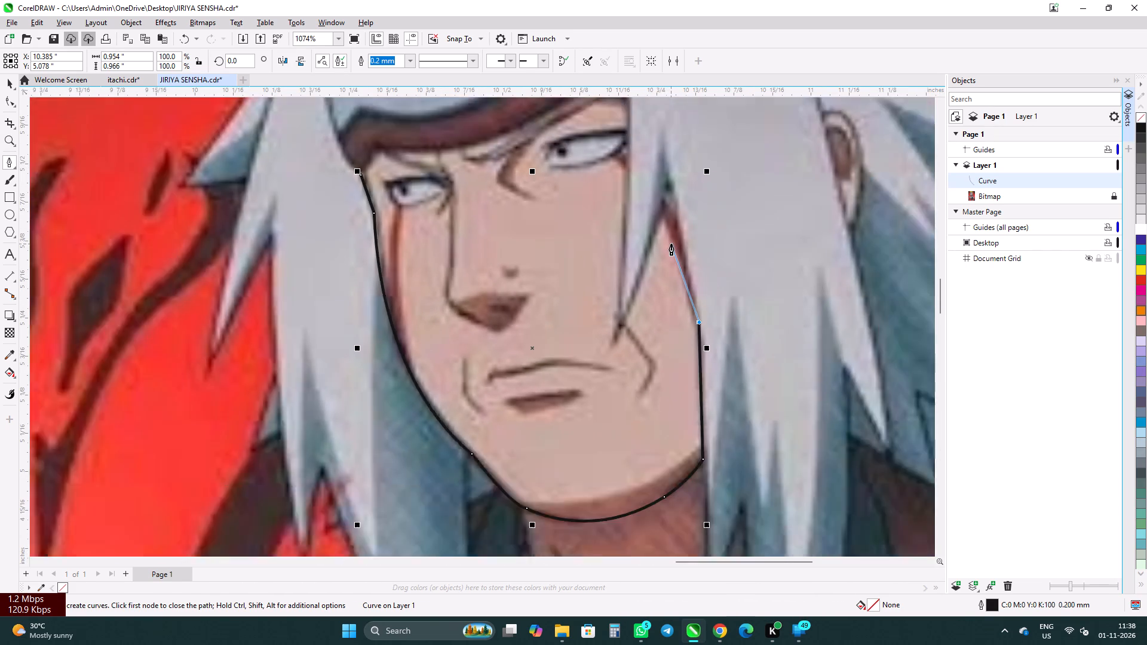
scroll(671, 244, down, 11)
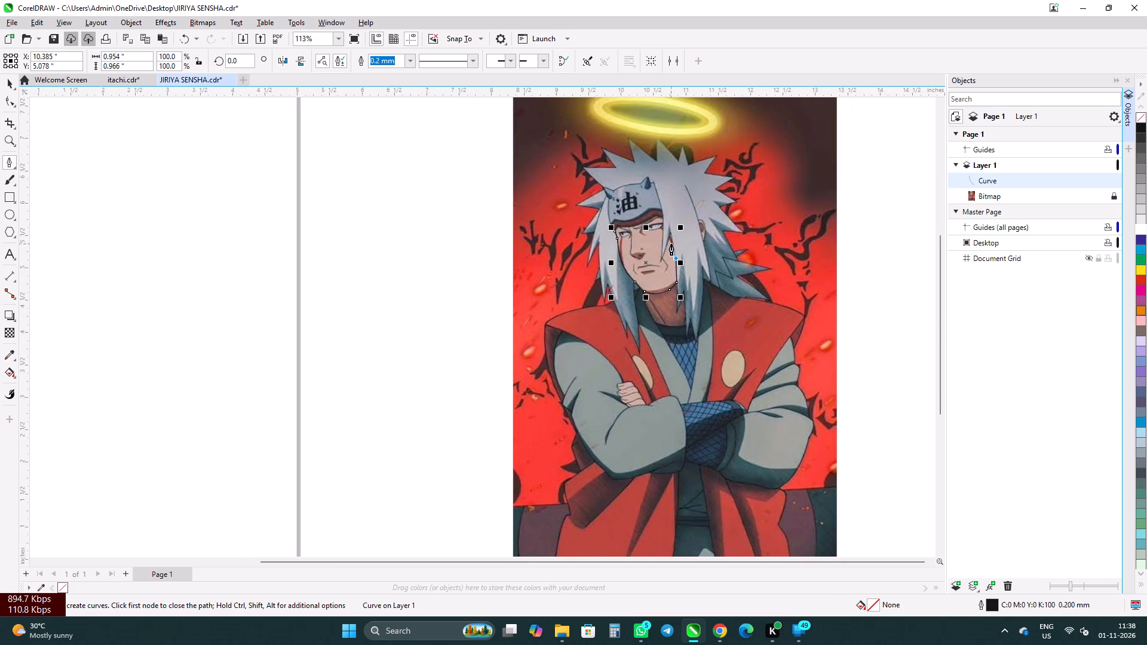
scroll(671, 242, up, 1)
scroll(671, 242, down, 1)
scroll(673, 236, up, 5)
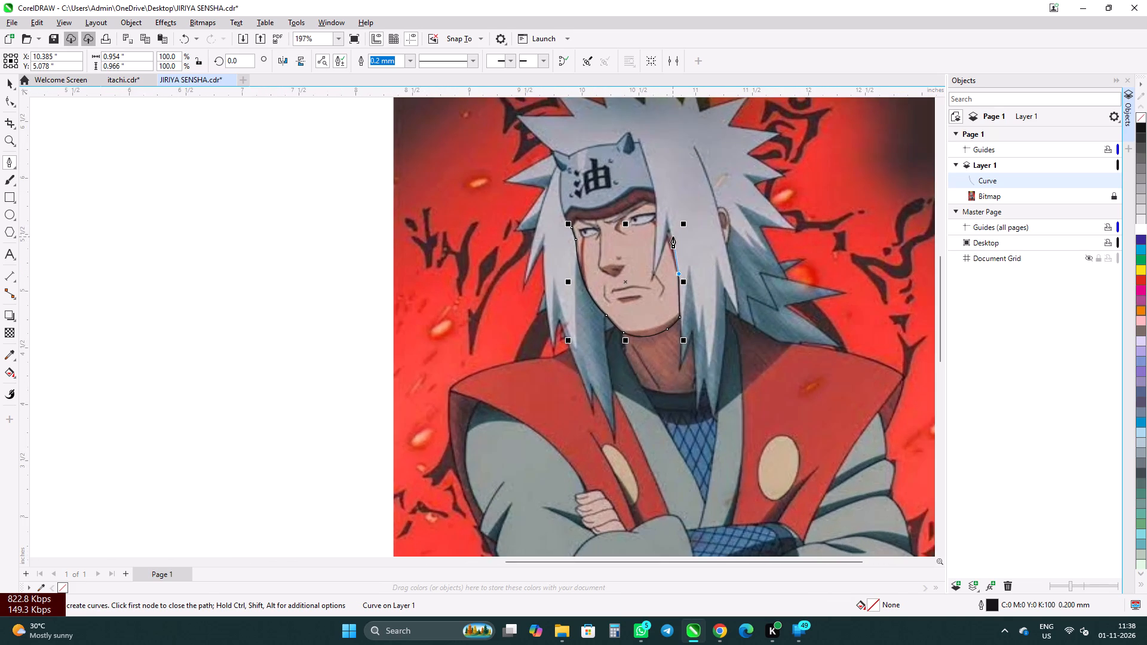
scroll(673, 236, up, 8)
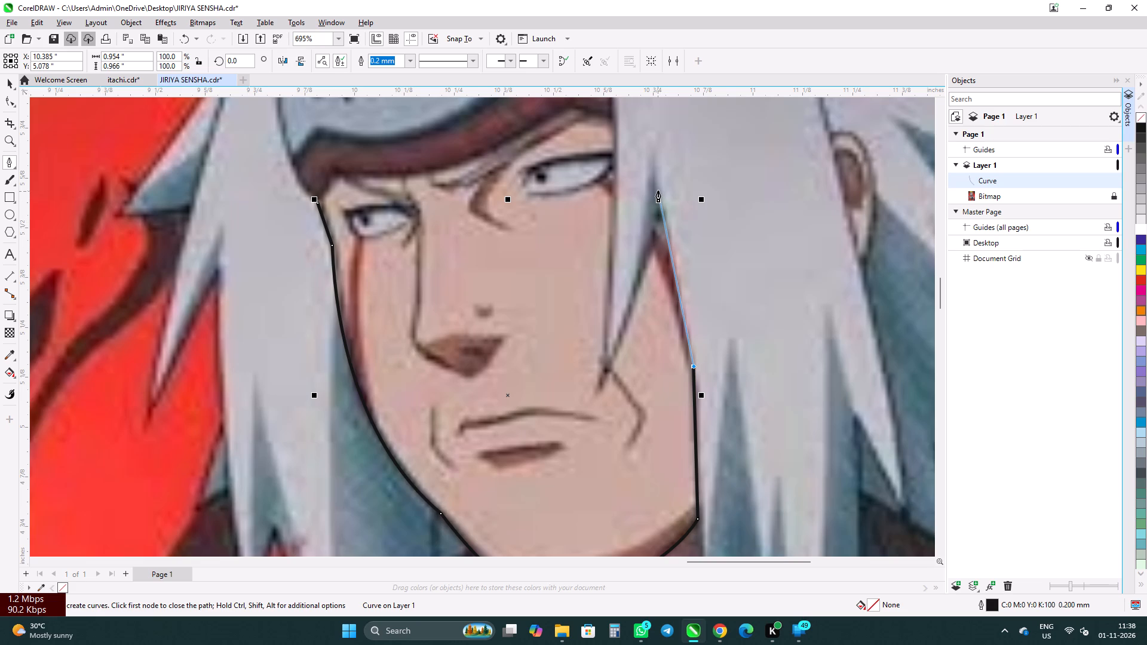
drag(657, 182, 654, 182)
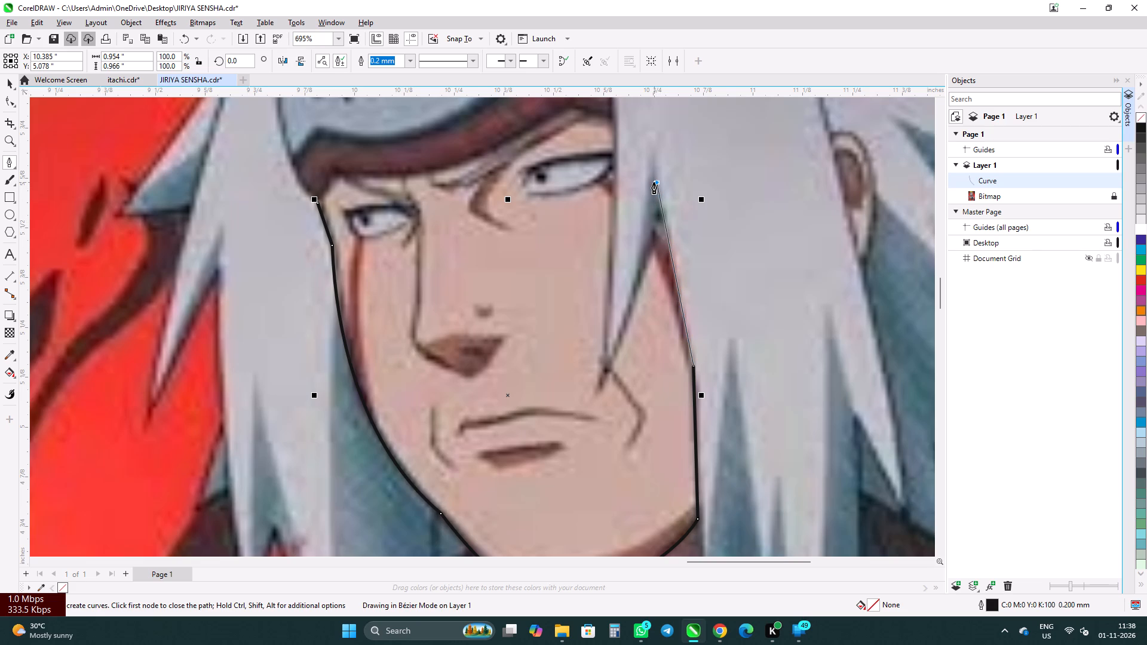
drag(654, 182, 649, 181)
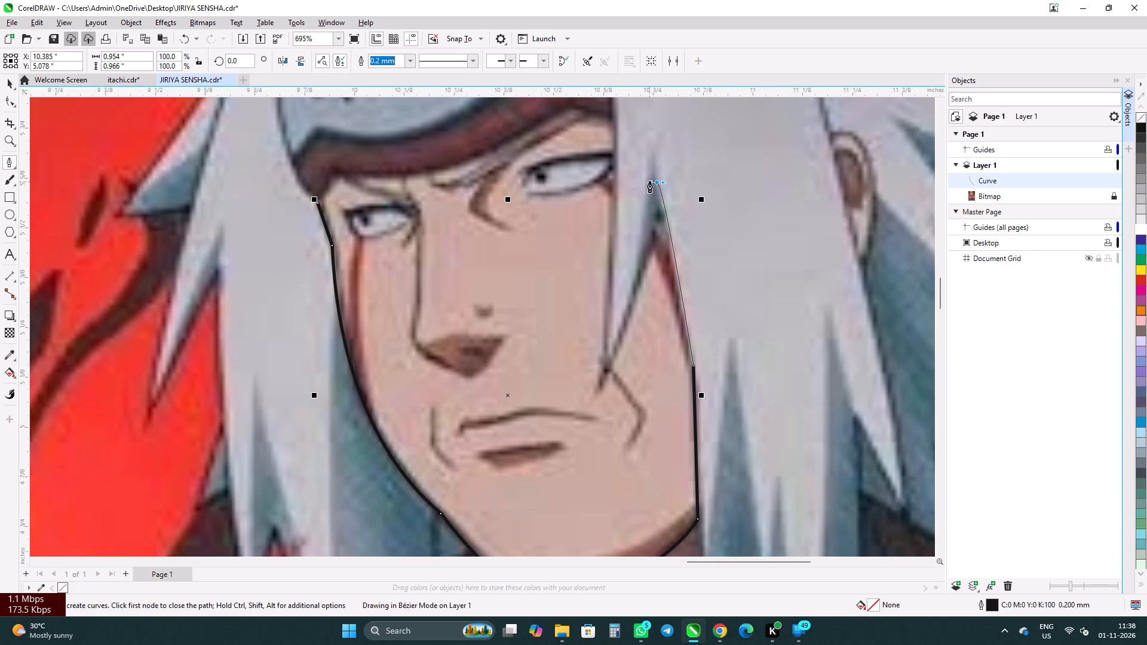
drag(649, 181, 648, 160)
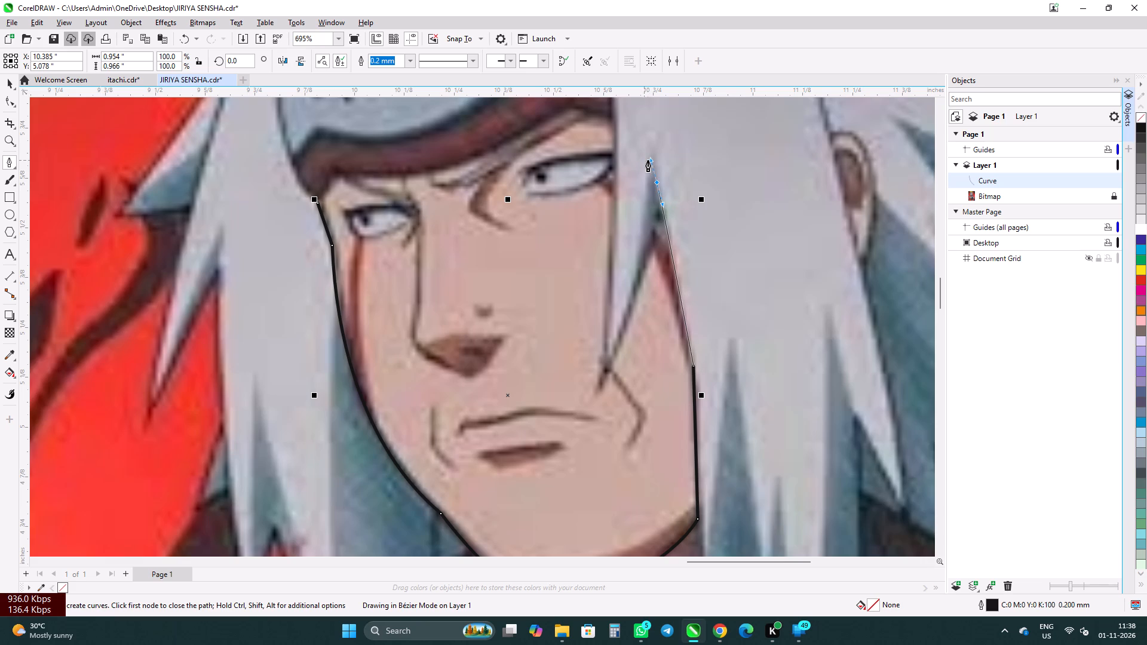
drag(648, 160, 645, 162)
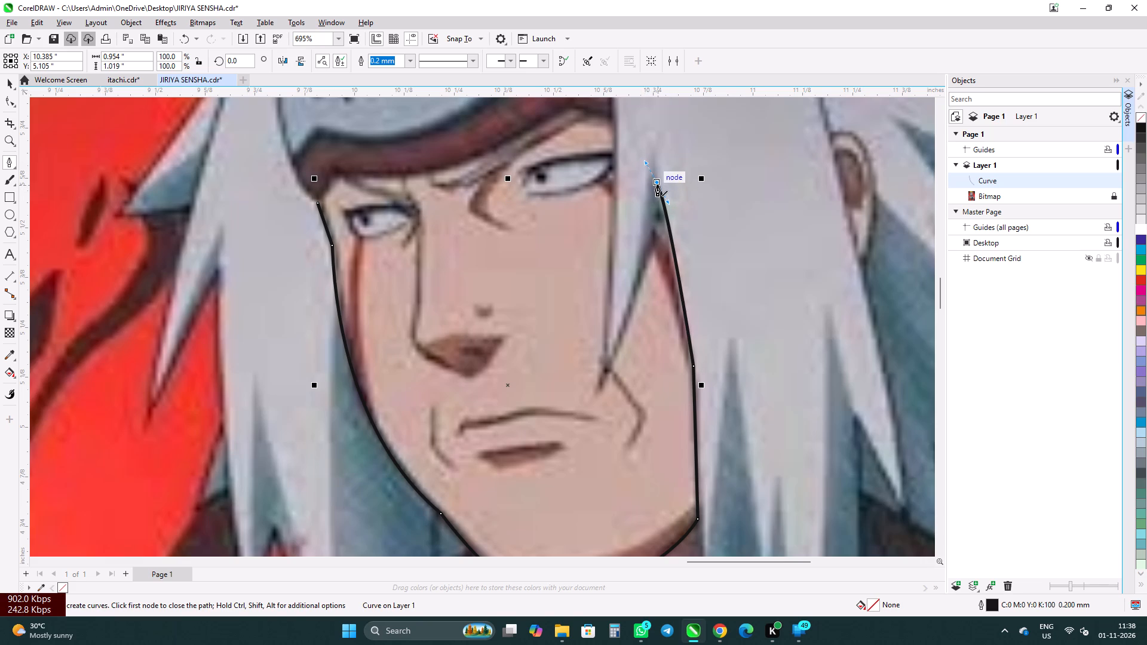
alt+click(657, 185)
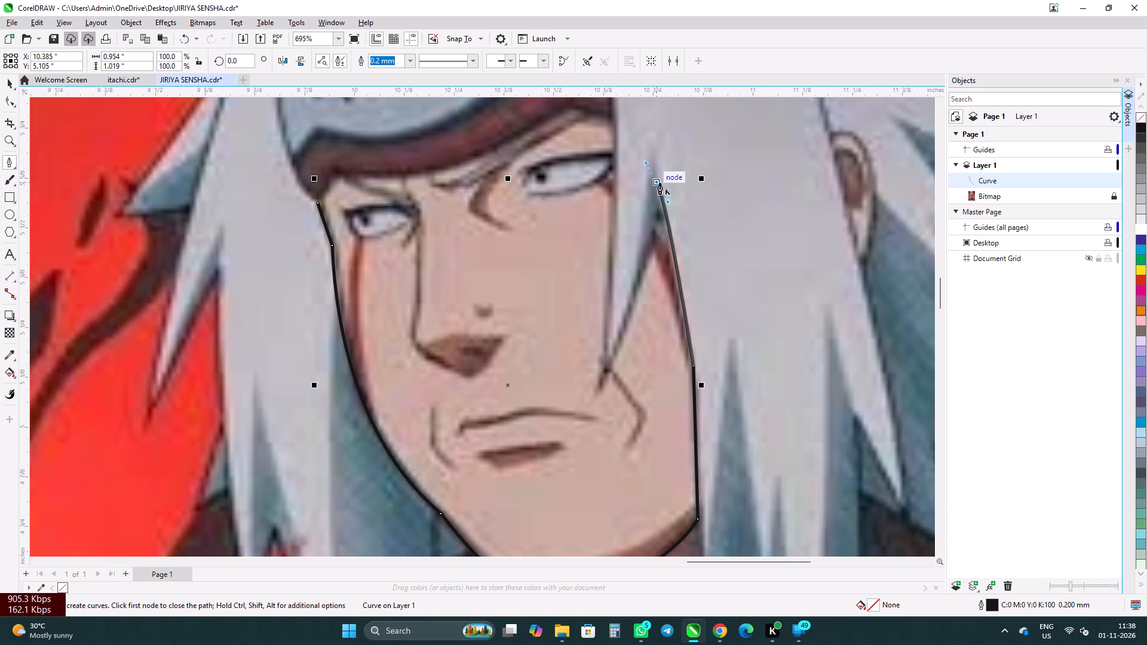
alt+click(657, 183)
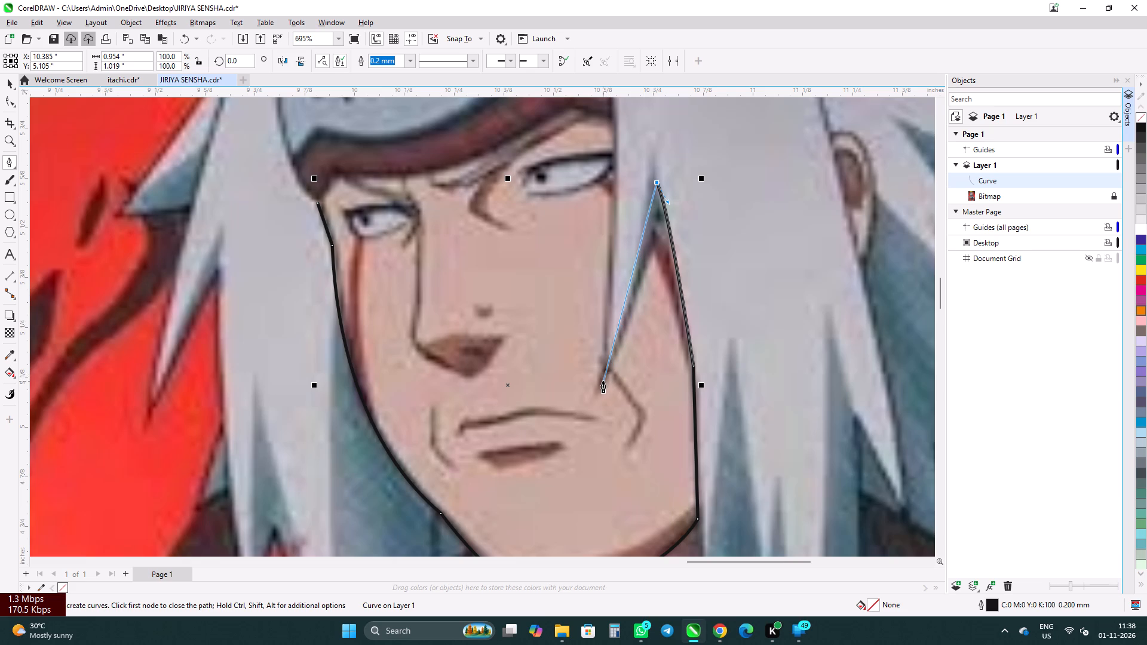
Trace the hair strand over the cheek, curving down to its tip near the mouth and back up its inner edge to the headband.
shift+drag(601, 384, 550, 373)
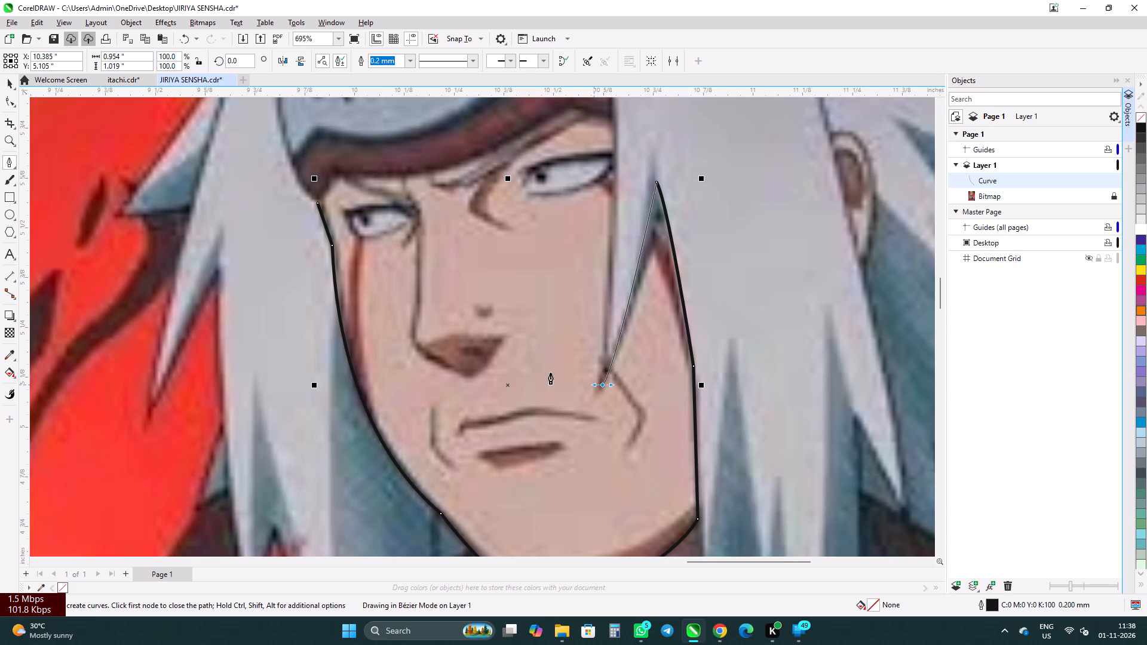
shift+drag(550, 373, 561, 481)
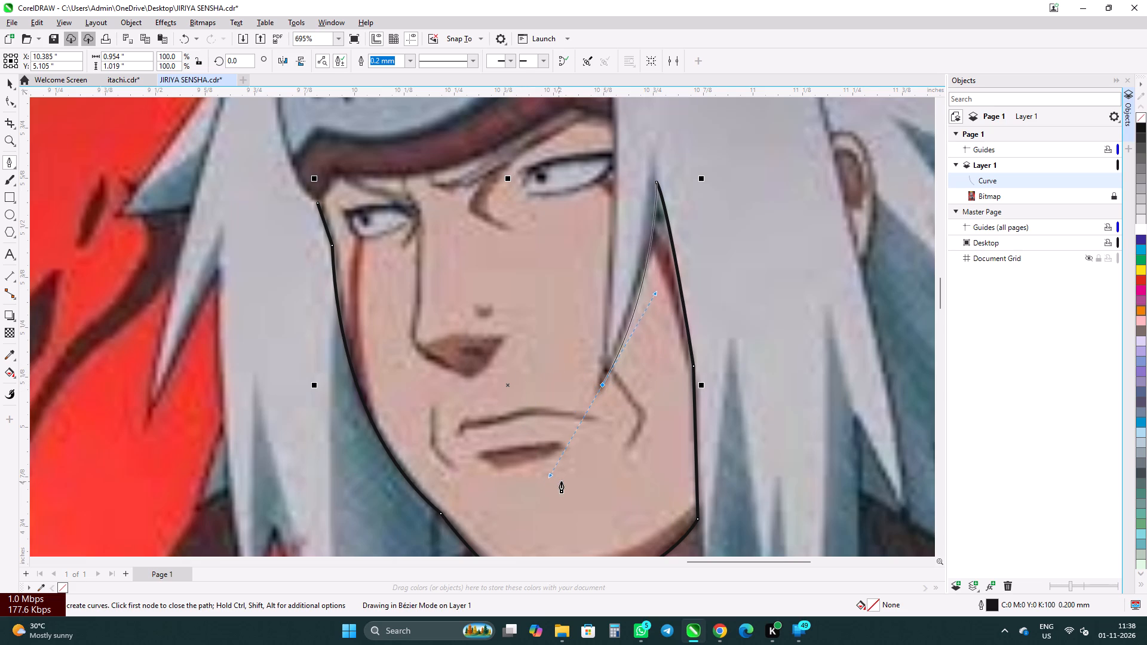
shift+drag(561, 481, 555, 459)
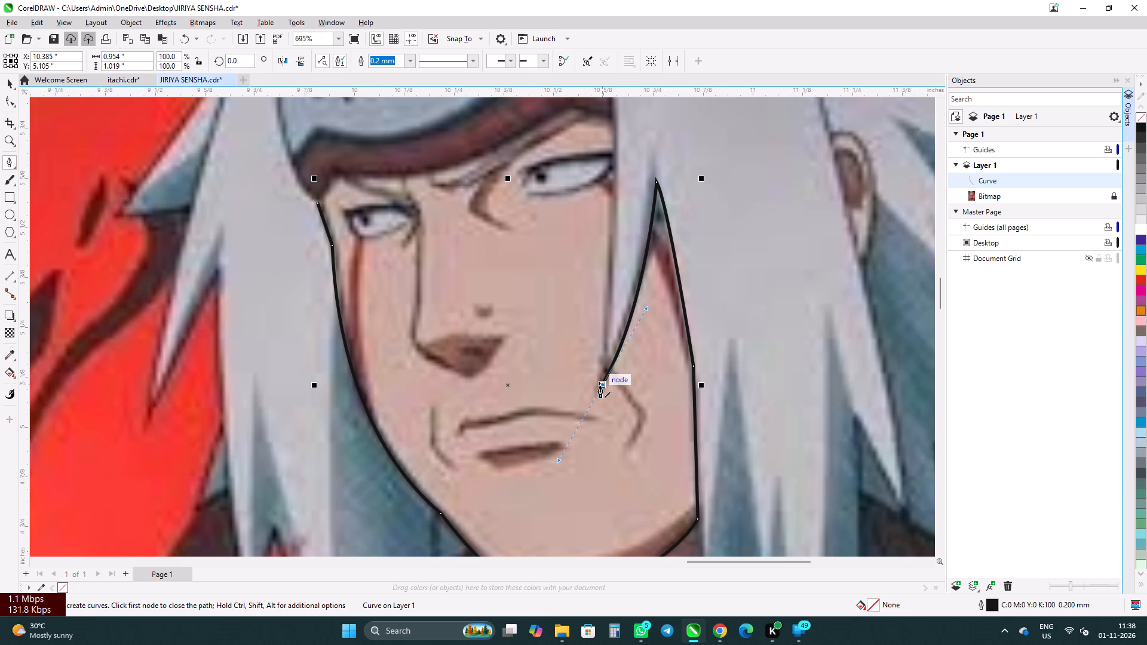
alt+click(600, 386)
alt+click(599, 385)
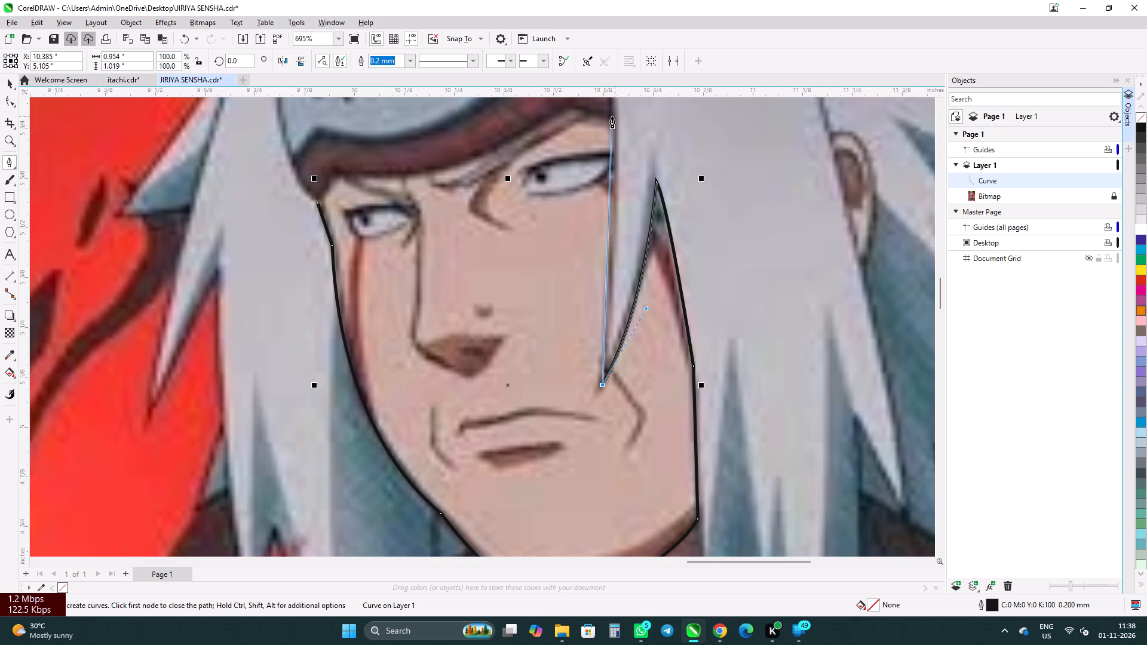
drag(611, 117, 593, 105)
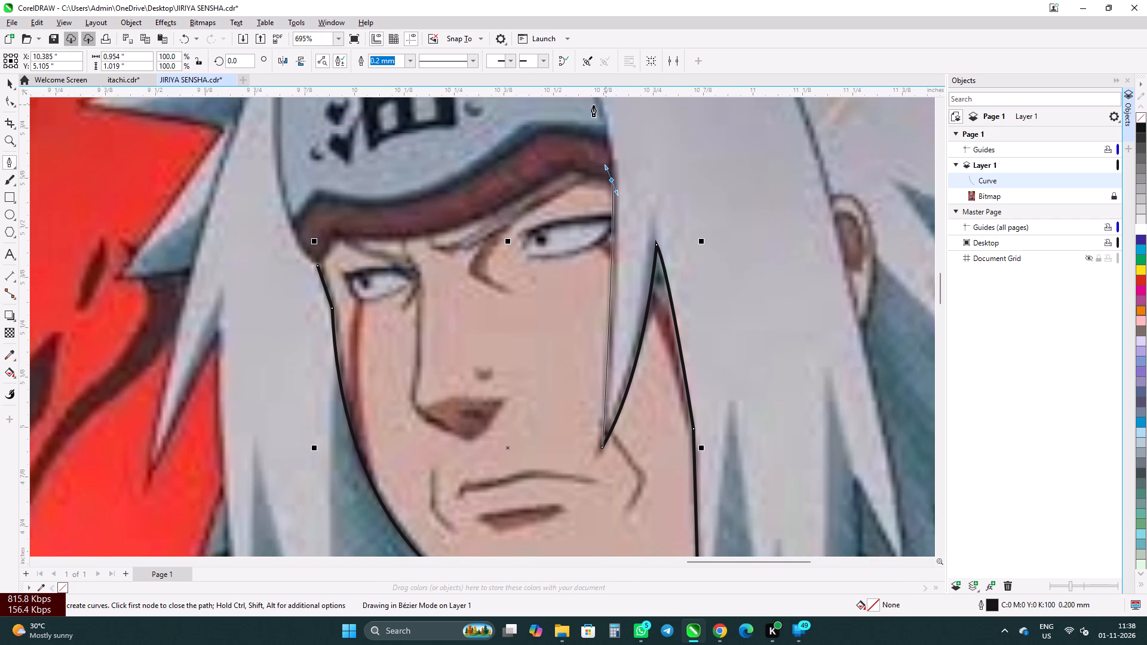
drag(593, 105, 600, 144)
alt+click(615, 190)
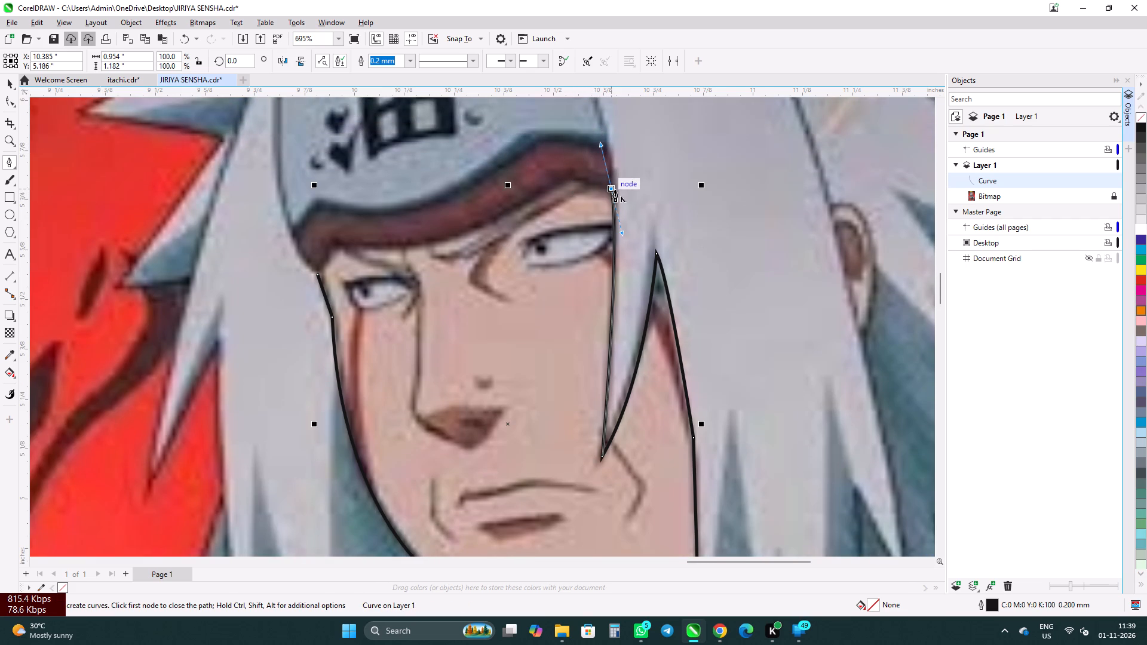
alt+click(611, 191)
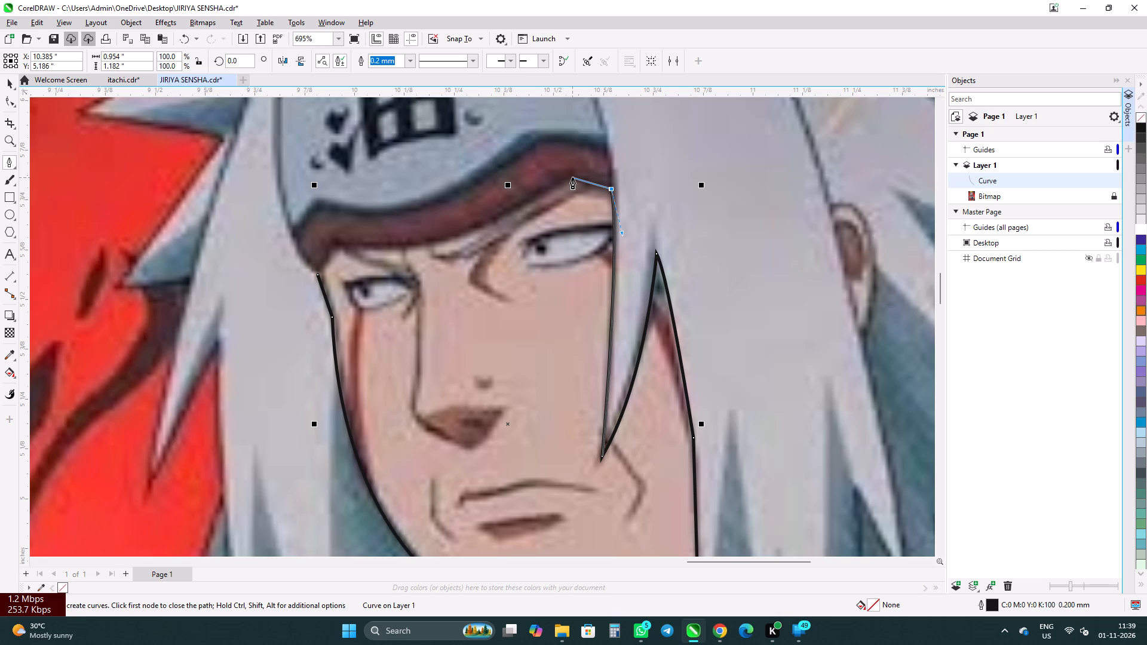
Trace the headband's lower edge with the Pen tool from the hair strand, using two straight segments and one curved segment ending above the nose.
click(572, 177)
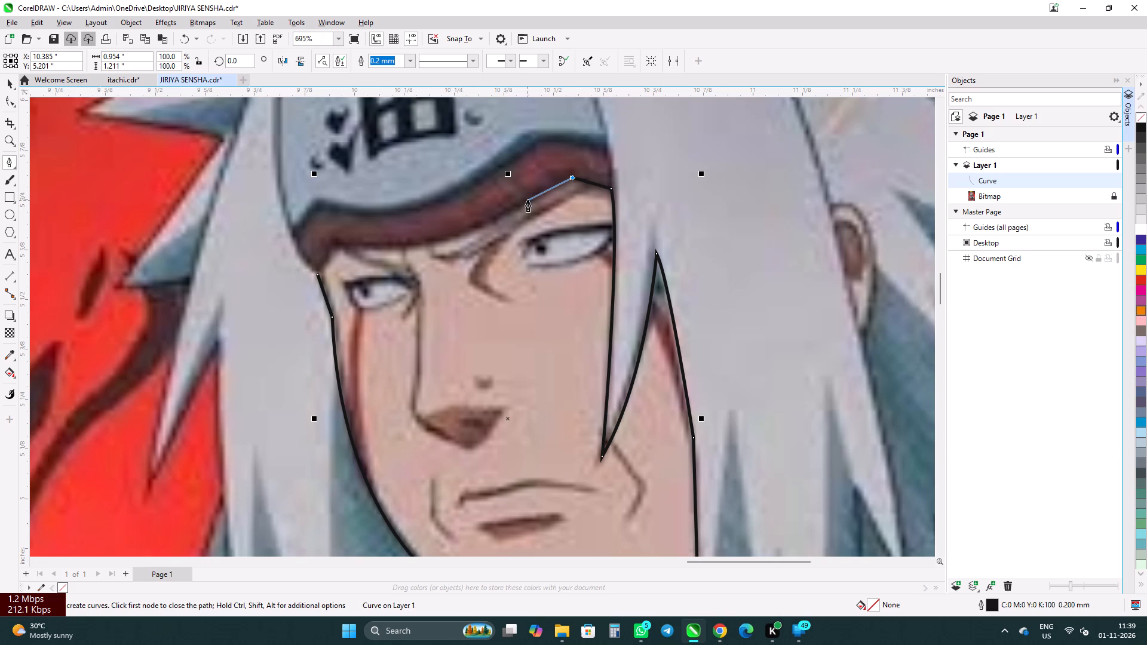
click(528, 200)
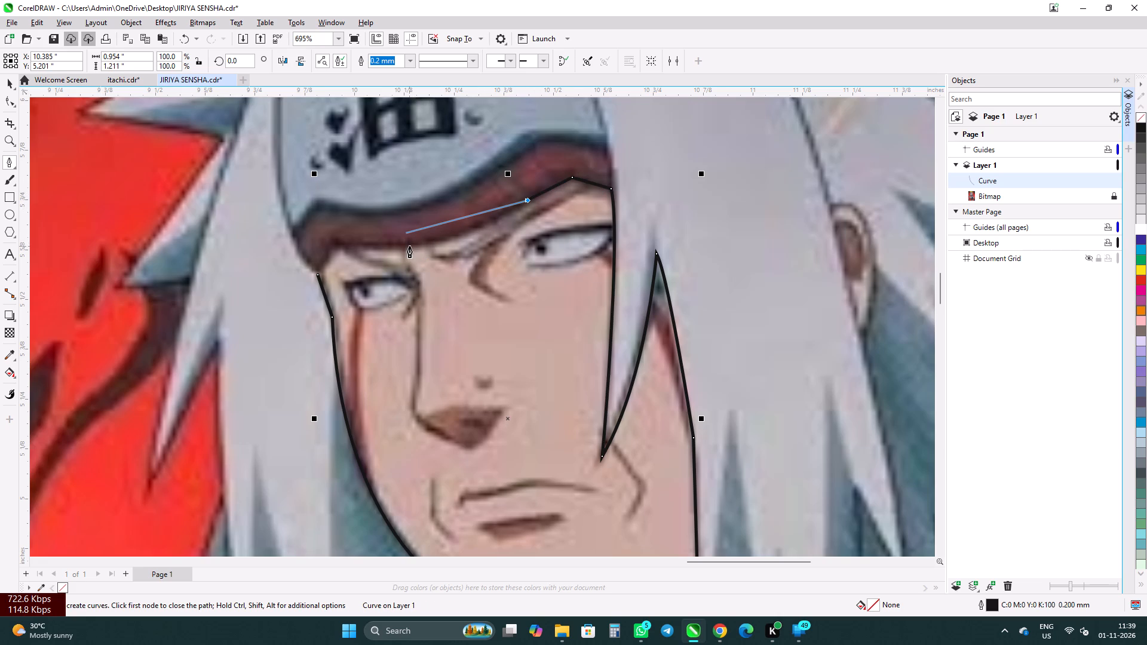
shift+drag(409, 246, 367, 219)
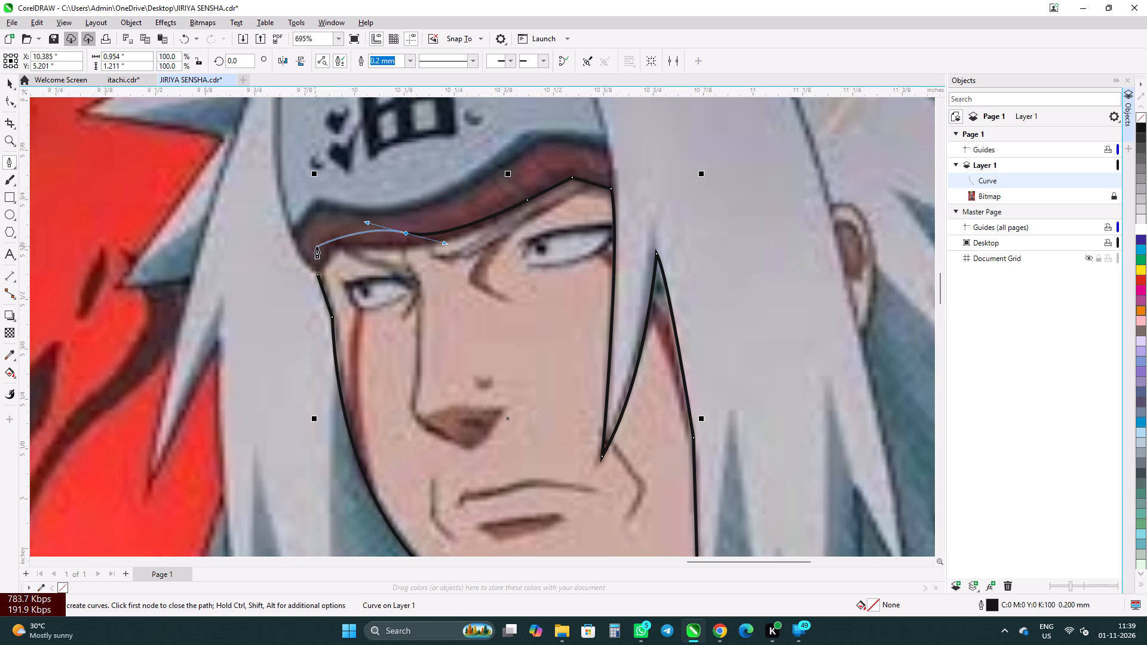
key(Escape)
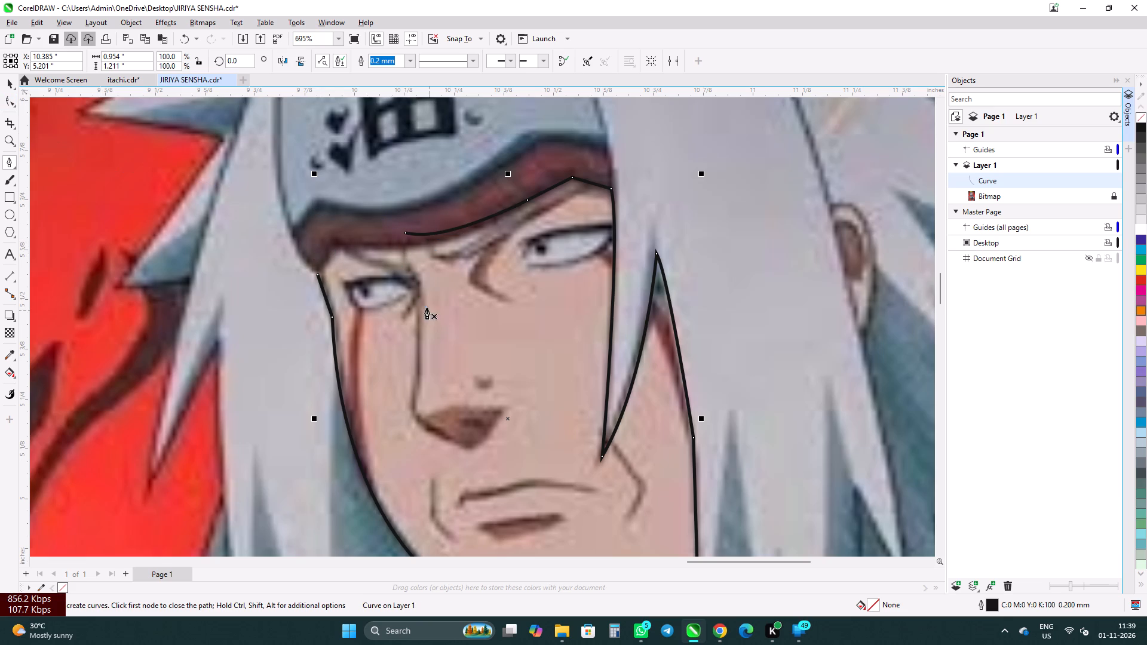
Move the outline's open end node about 0.17 inches along the headband's lower edge, toward the outline's starting point at the temple.
click(6, 101)
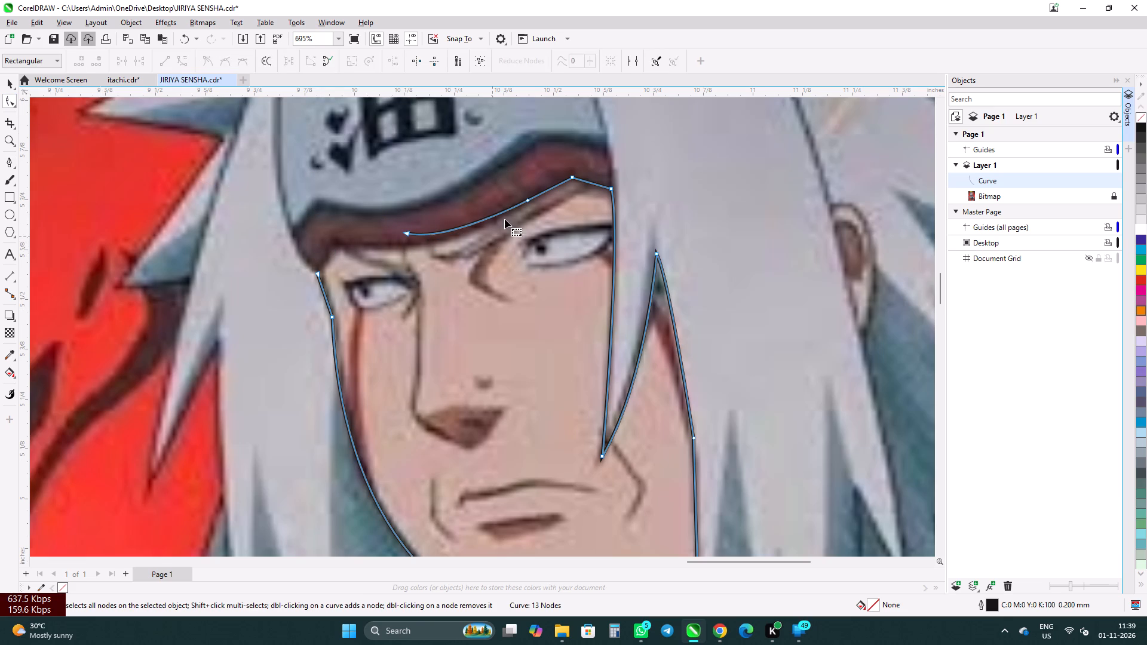
scroll(526, 202, up, 1)
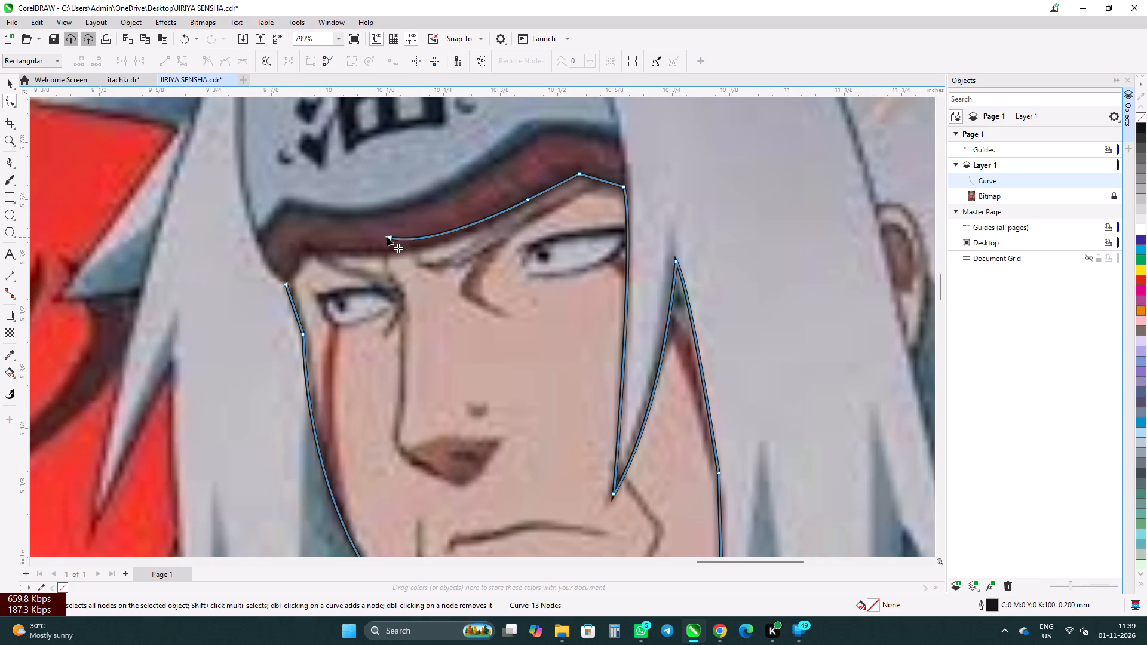
drag(387, 237, 336, 247)
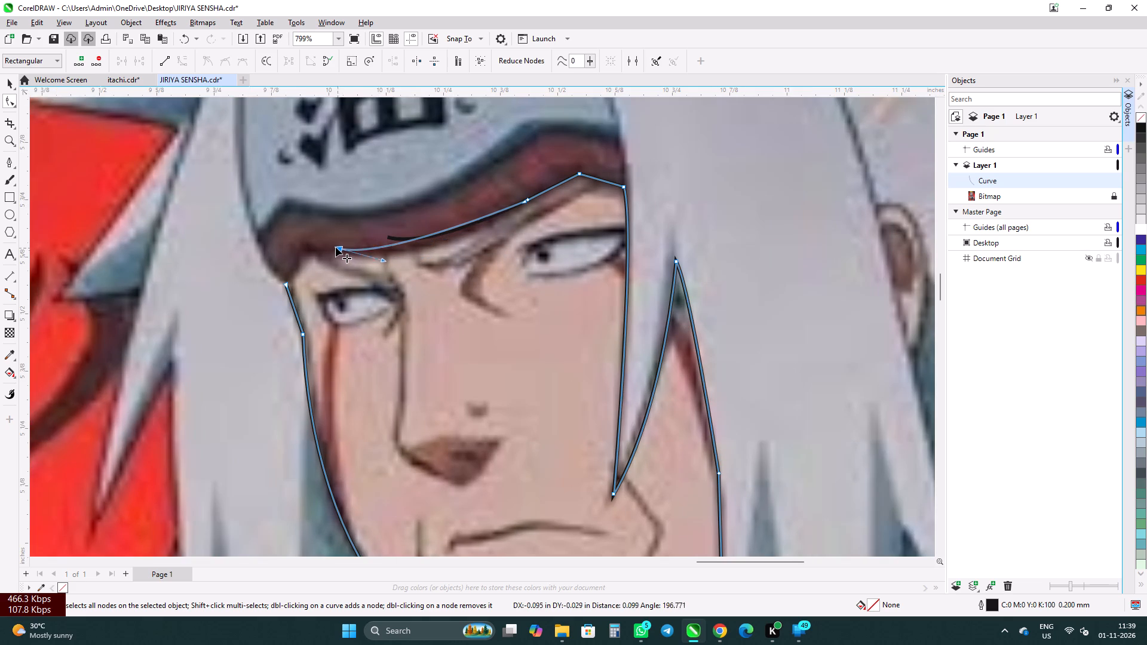
drag(336, 247, 308, 244)
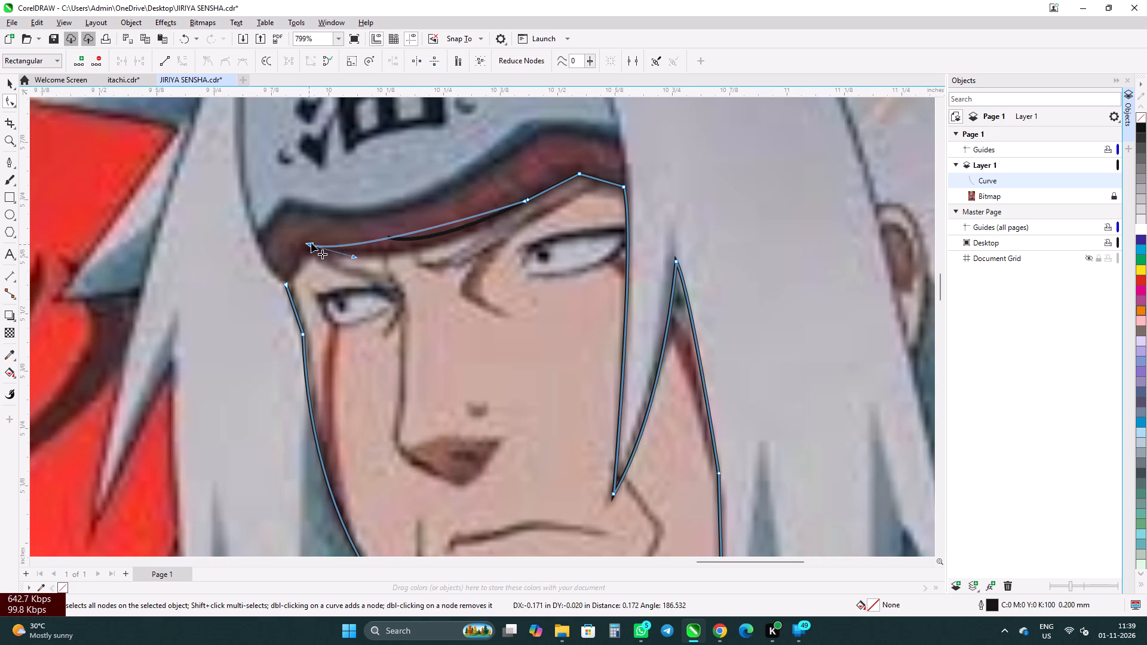
Convert the straight segment at the middle node of the headband's lower edge to a curve.
click(529, 200)
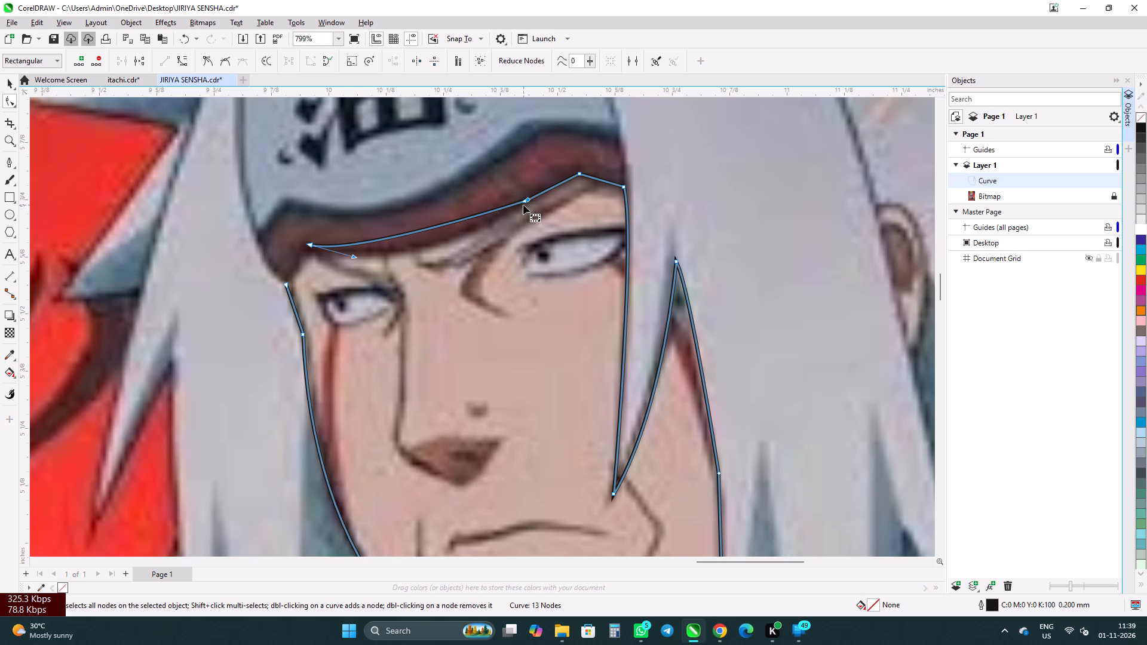
click(523, 205)
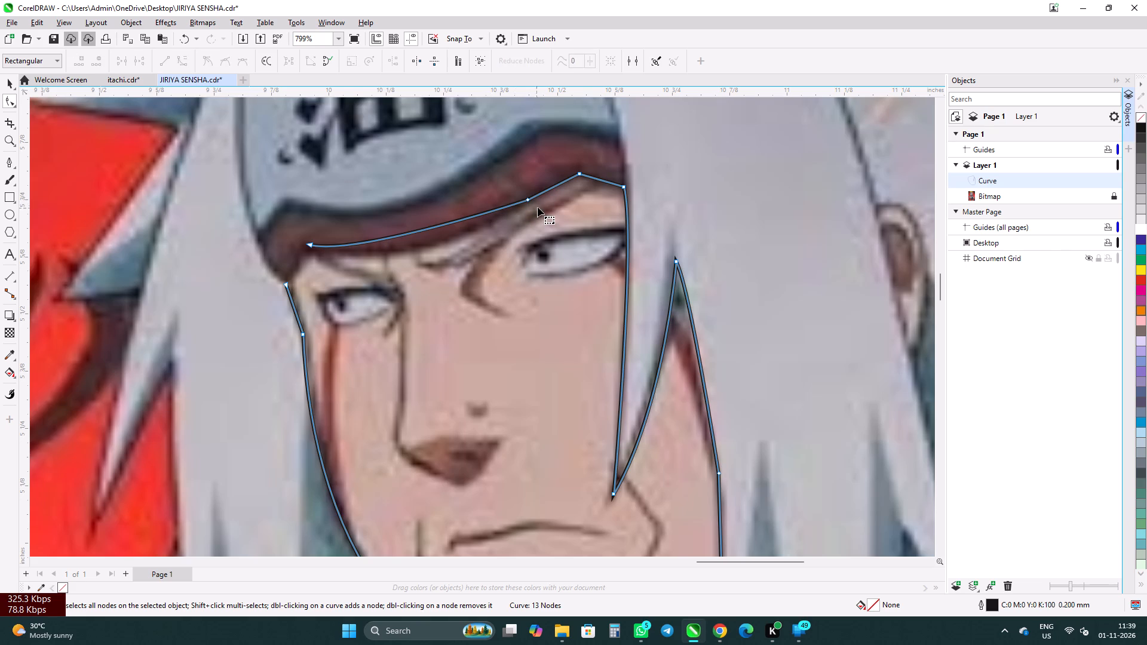
click(527, 199)
click(185, 66)
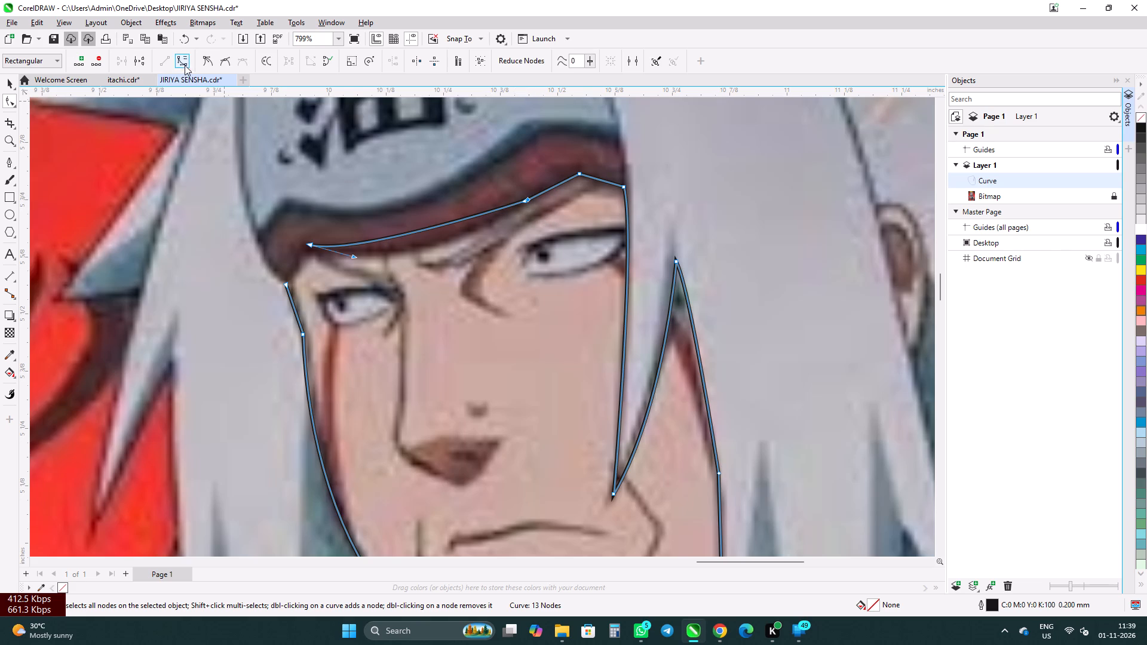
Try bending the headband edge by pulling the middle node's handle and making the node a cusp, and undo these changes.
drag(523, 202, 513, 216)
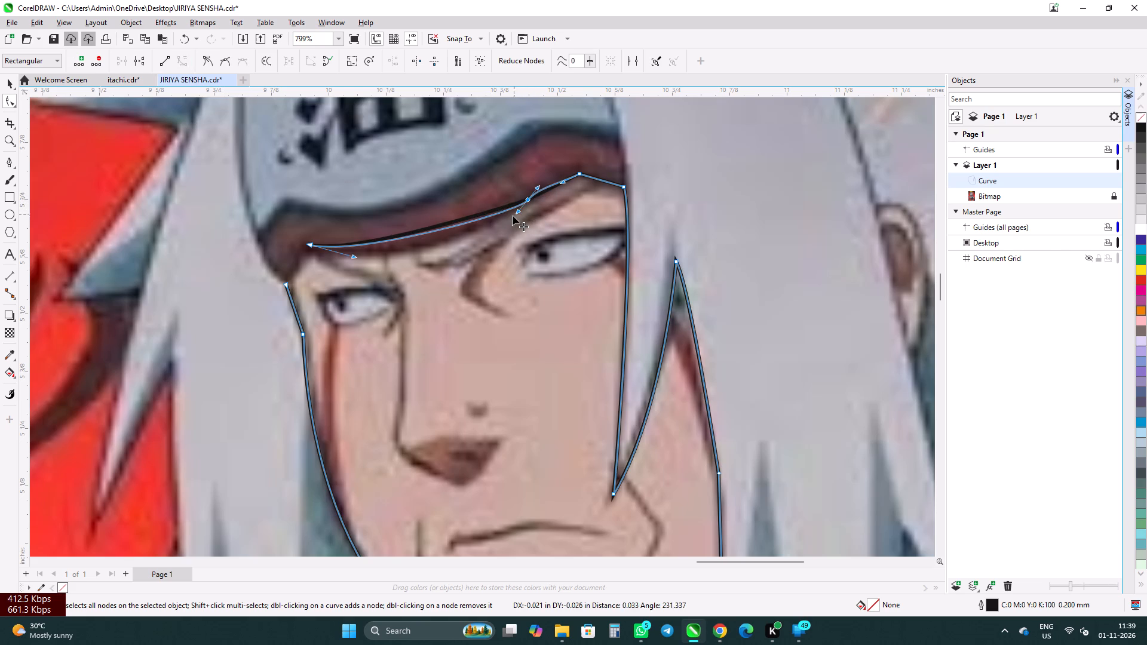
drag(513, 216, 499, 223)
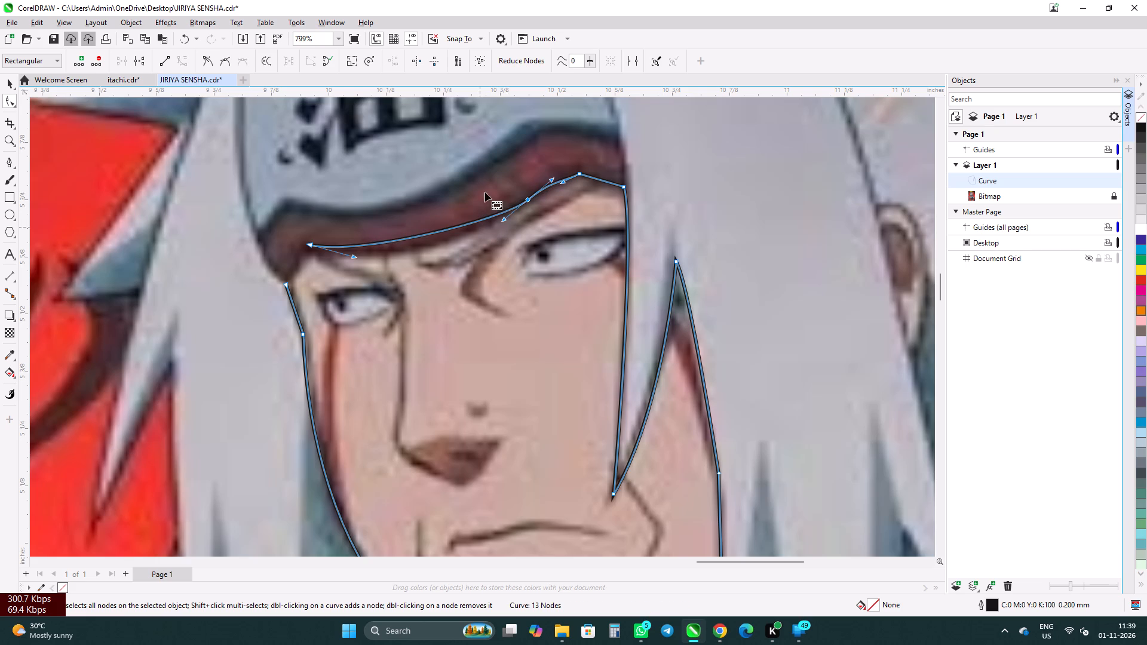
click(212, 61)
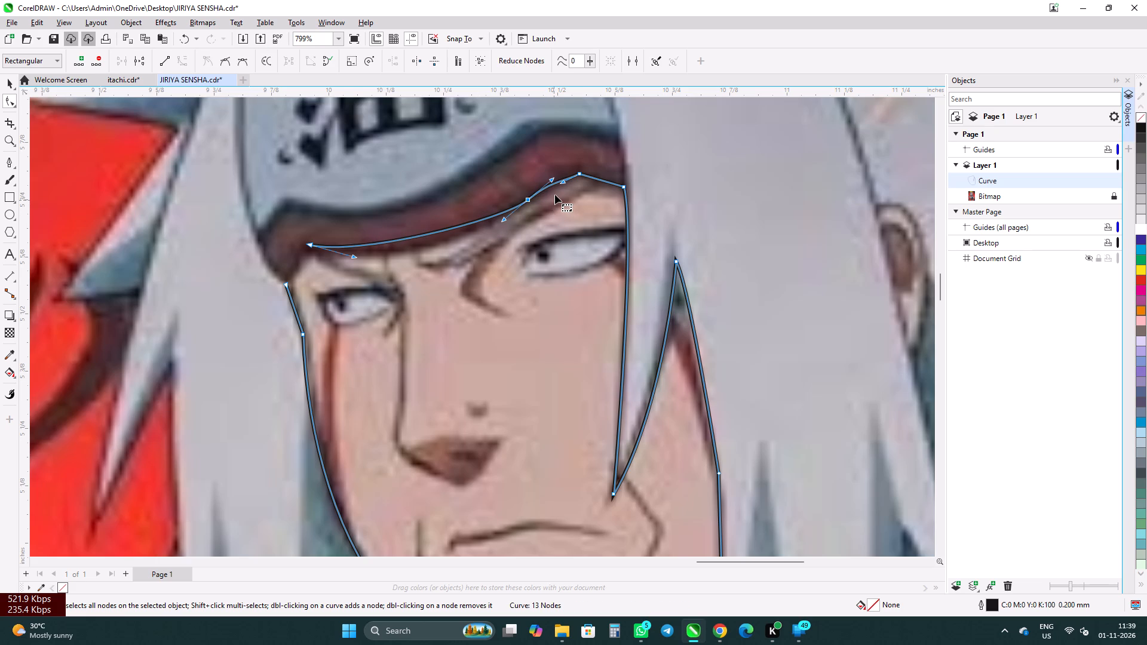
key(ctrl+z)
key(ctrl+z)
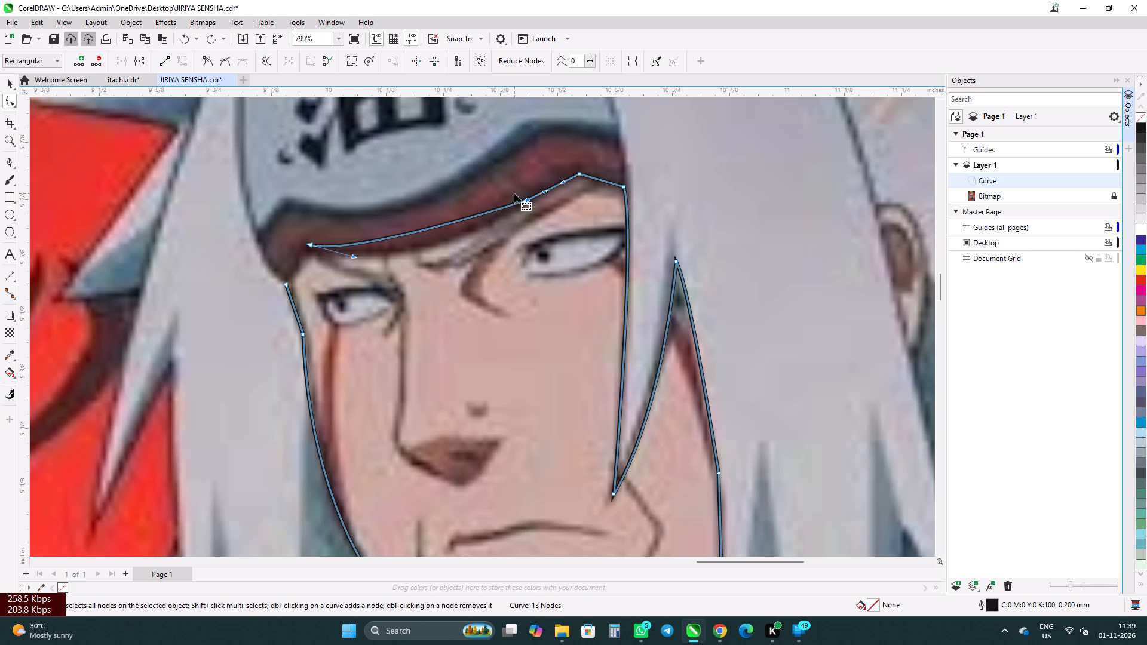
Make the middle headband node a cusp and extend its handle toward the nose bridge to bow the long segment along the headband's lower edge.
click(207, 62)
drag(524, 201, 506, 228)
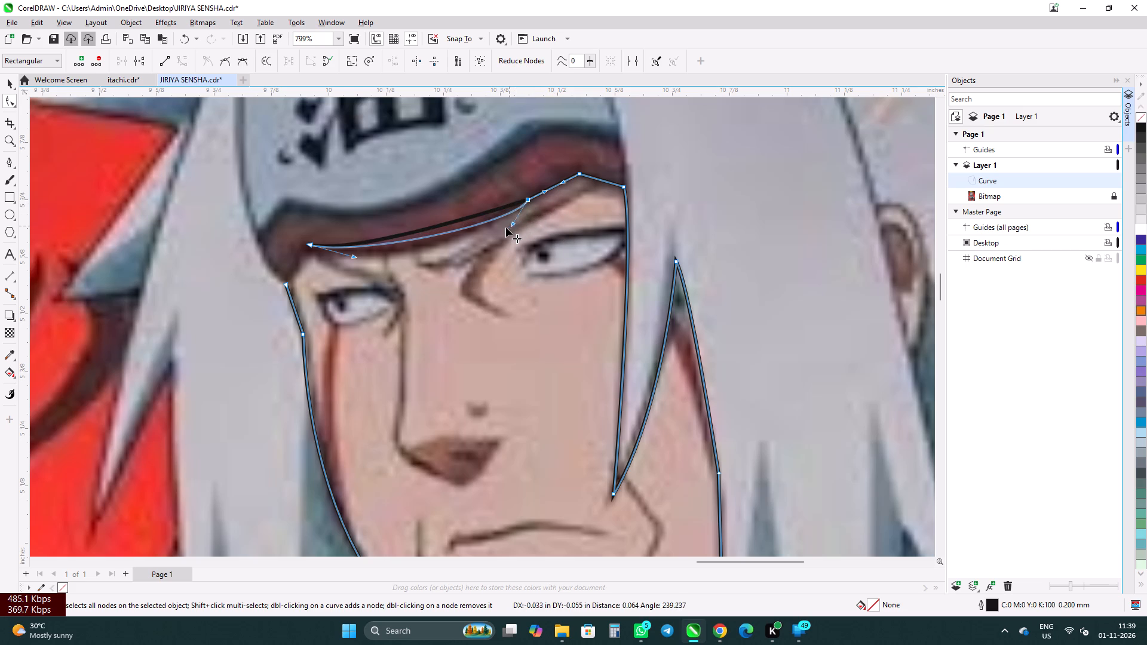
drag(506, 228, 427, 262)
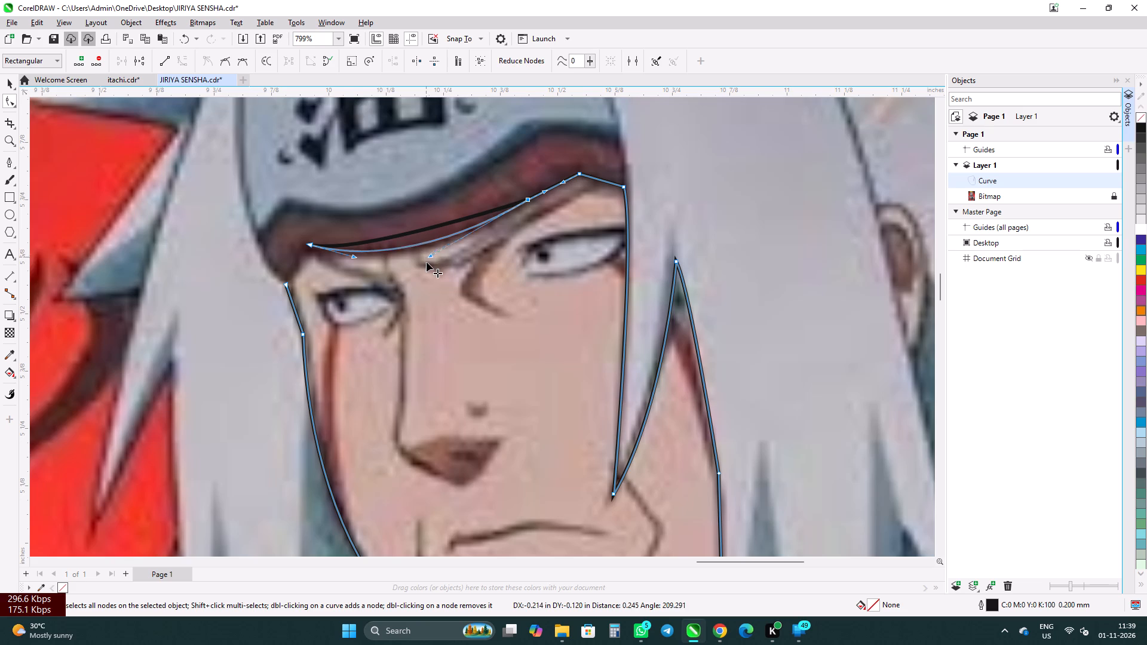
drag(427, 262, 436, 264)
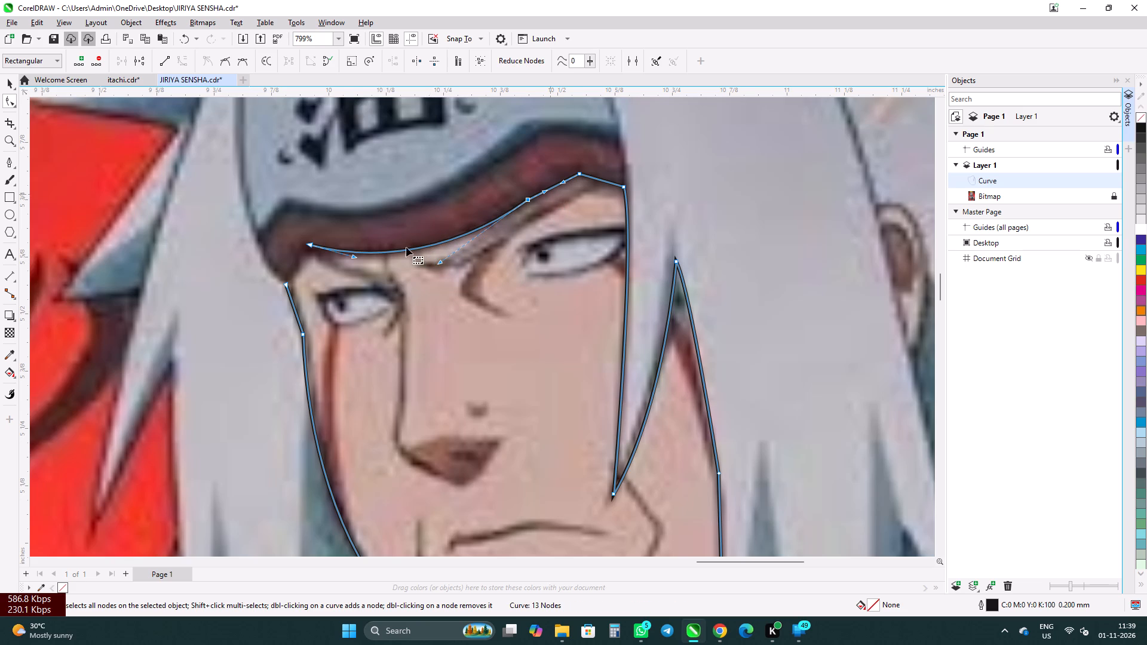
Connect the outline's starting node at the temple to its open end at the headband with a straight Pen segment.
click(3, 92)
click(8, 87)
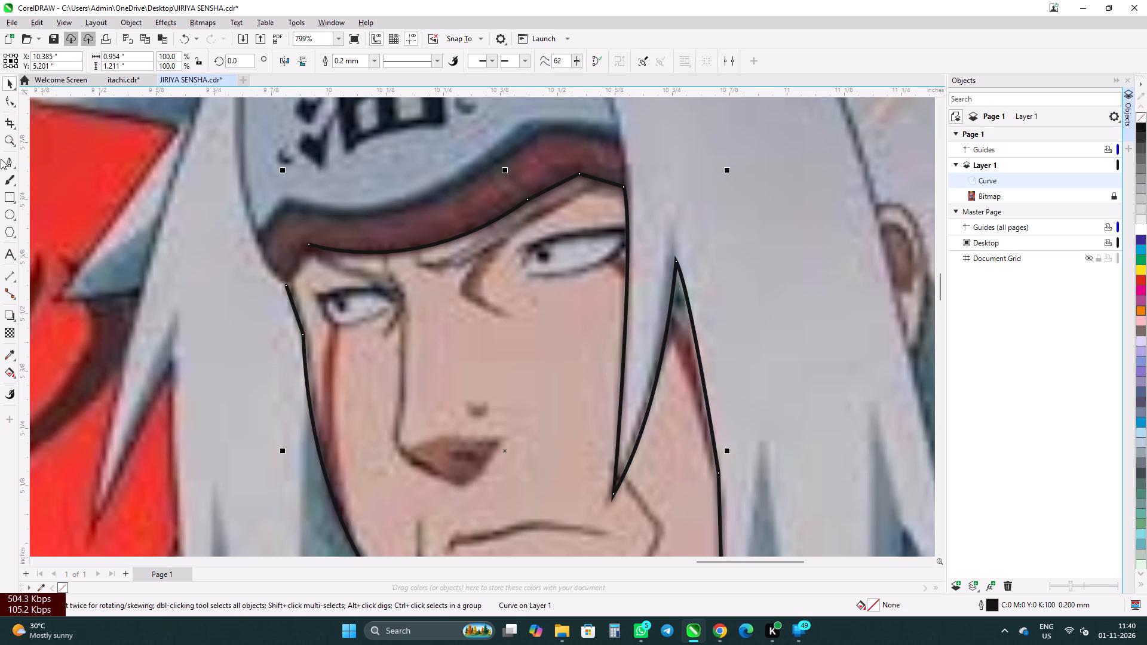
click(8, 159)
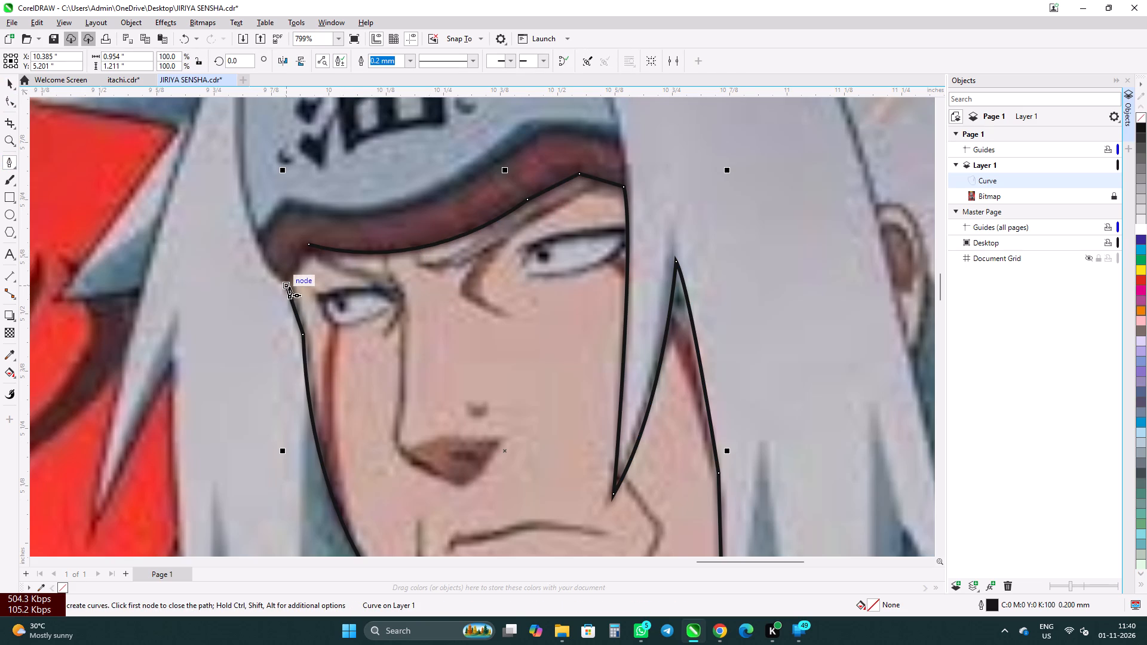
click(286, 286)
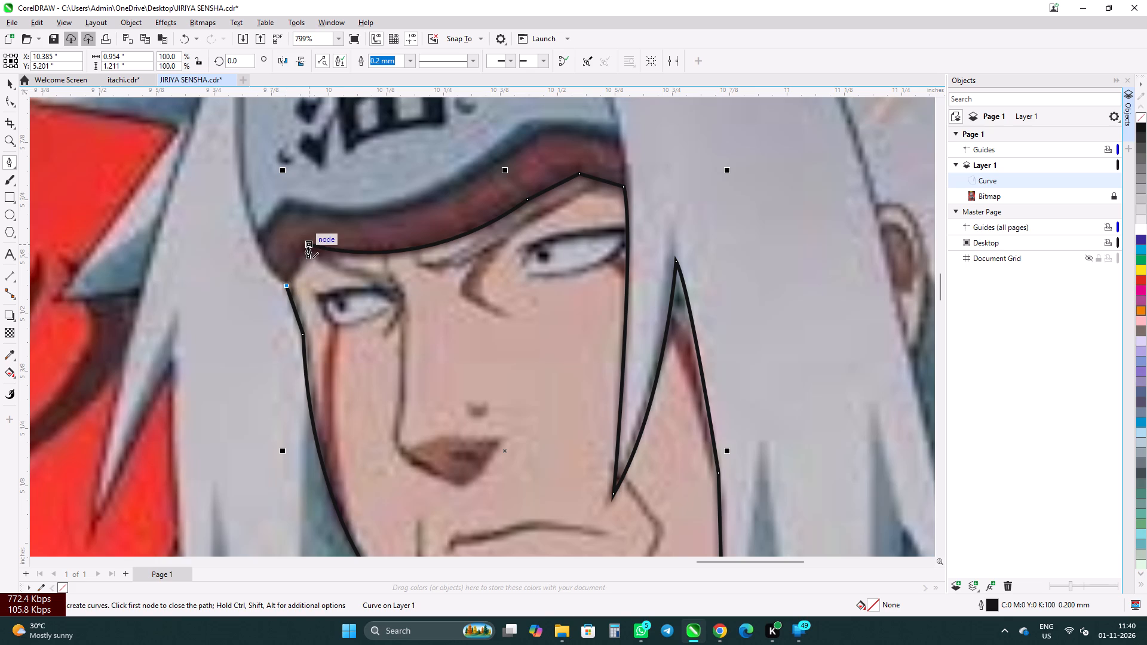
click(305, 247)
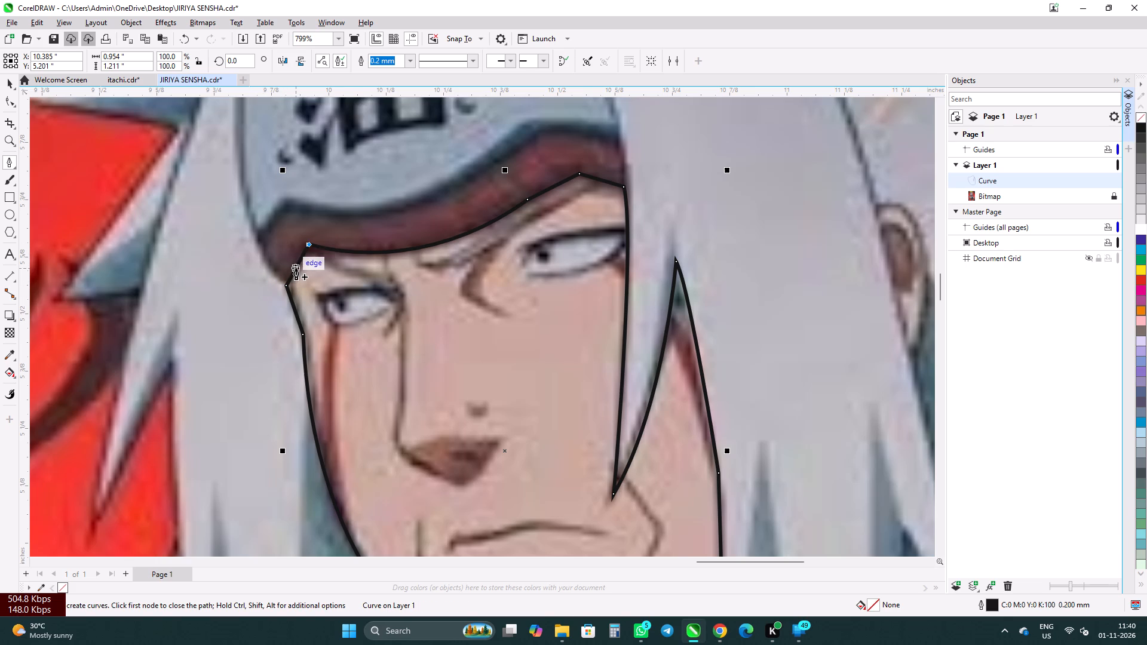
key(Escape)
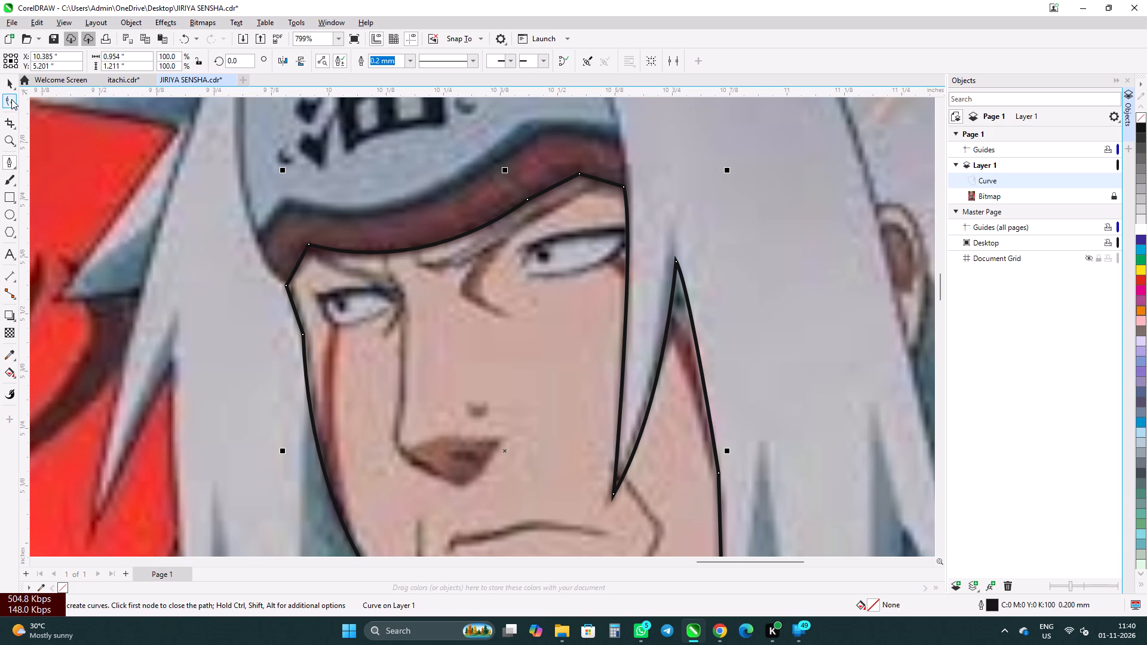
Convert the short temple segment to a curve, nudge its upper node about 0.01 inches, and adjust its handle to the hair edge.
click(11, 102)
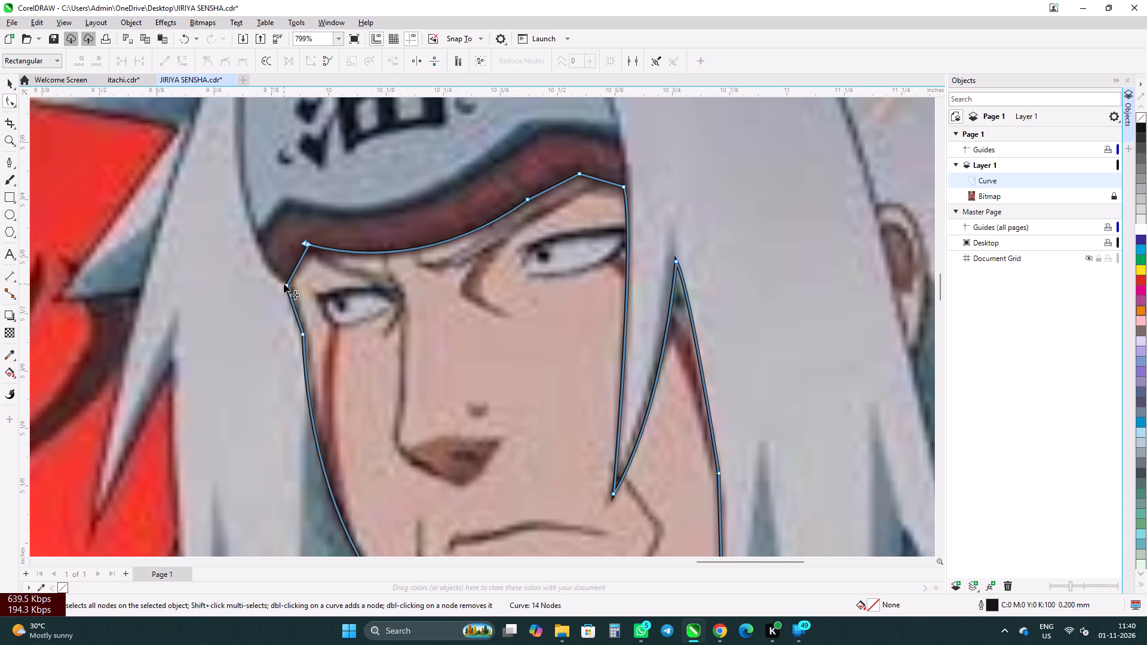
click(286, 285)
click(179, 60)
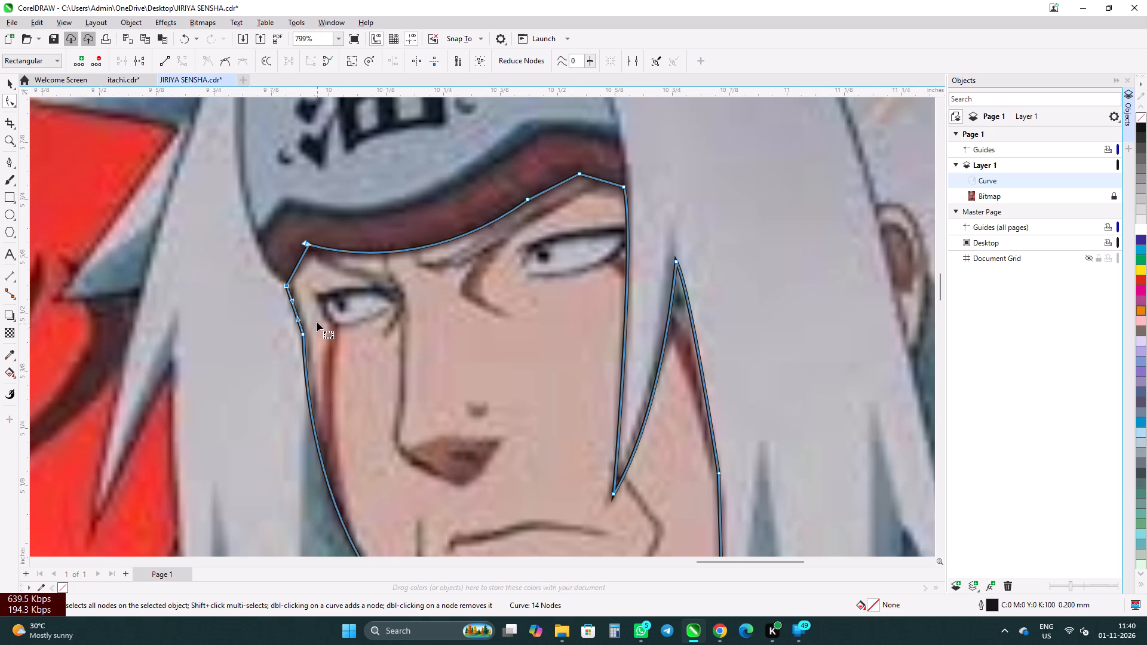
click(284, 285)
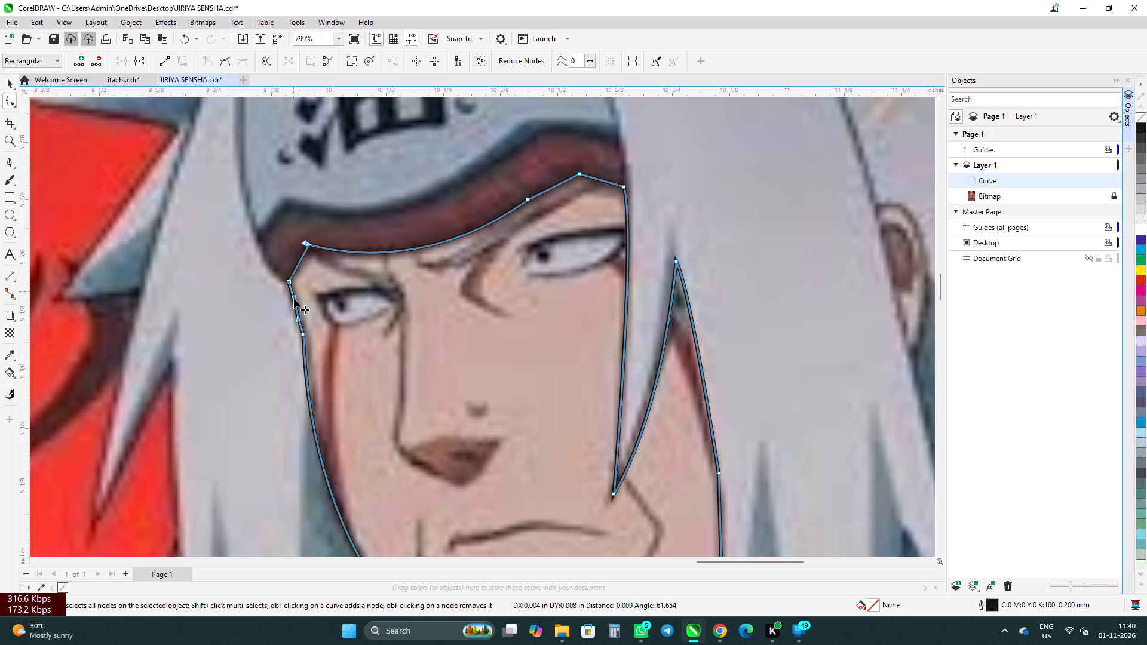
click(294, 302)
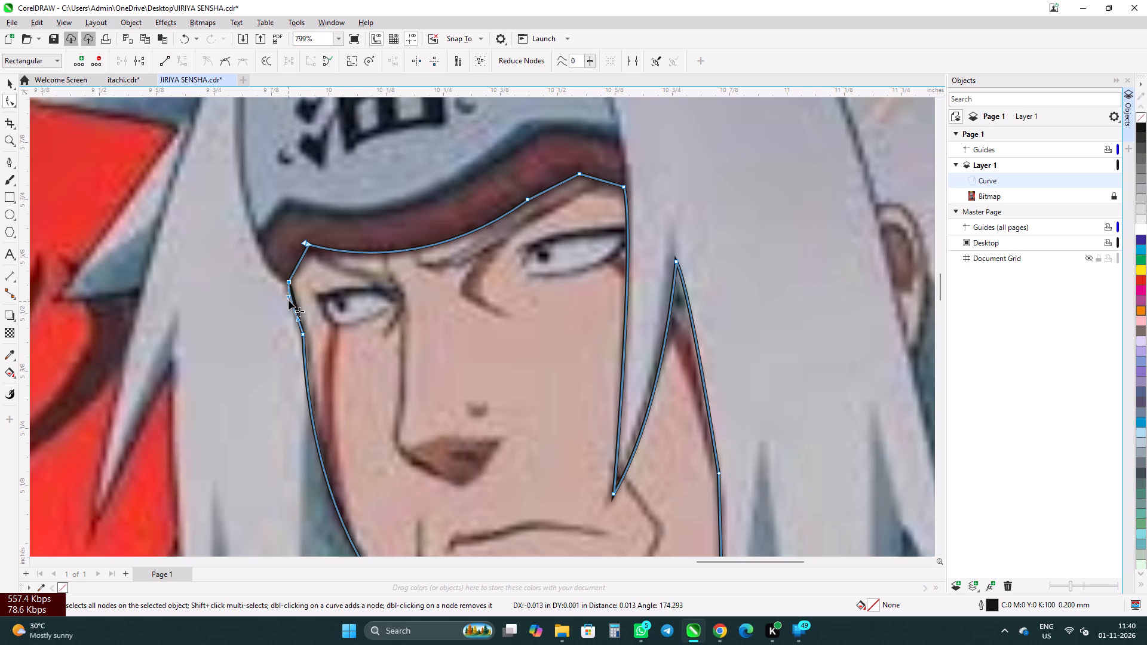
Join the two separate end nodes at the headband corner above the temple to close the face outline.
click(305, 244)
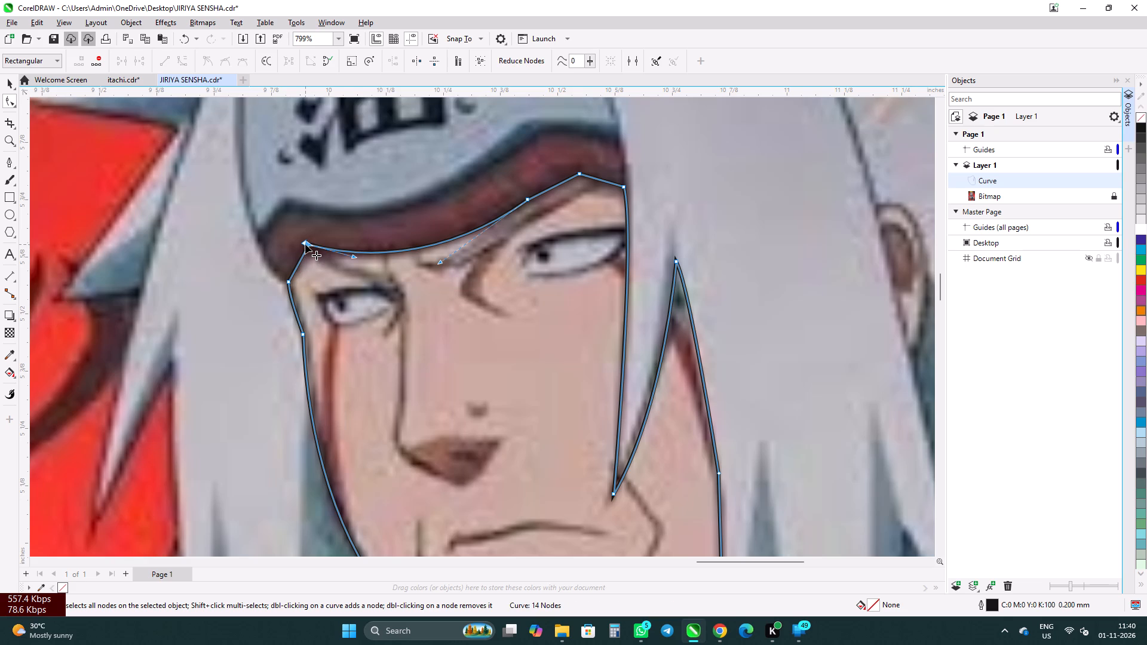
drag(307, 244, 309, 251)
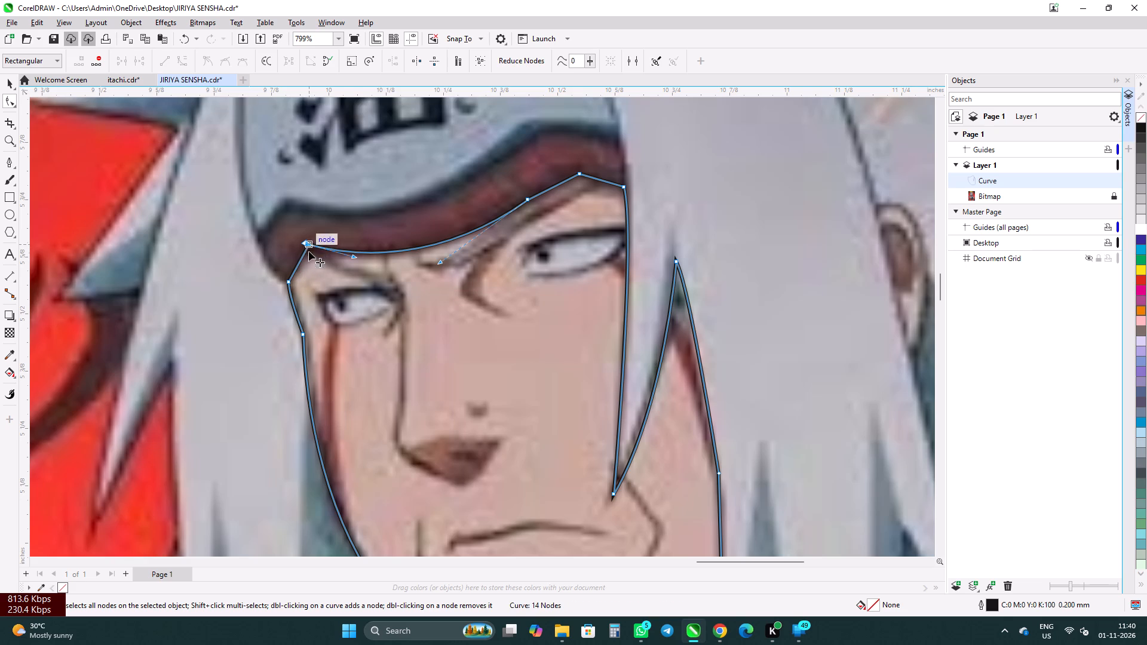
drag(309, 251, 308, 247)
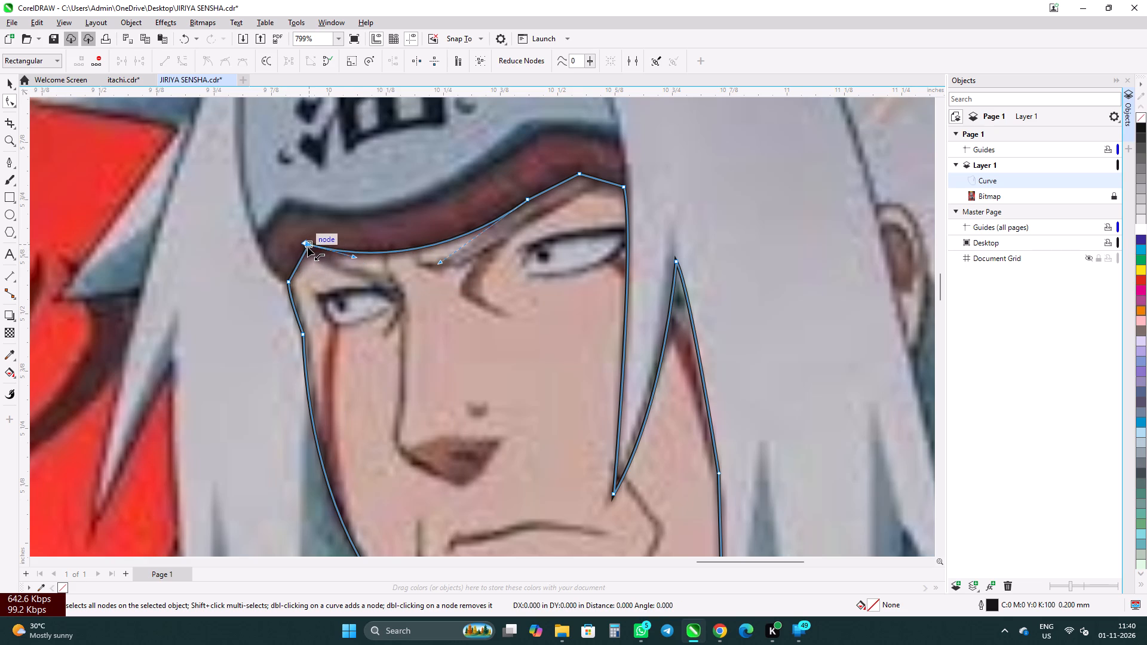
drag(308, 247, 309, 250)
drag(309, 250, 309, 250)
scroll(304, 248, up, 7)
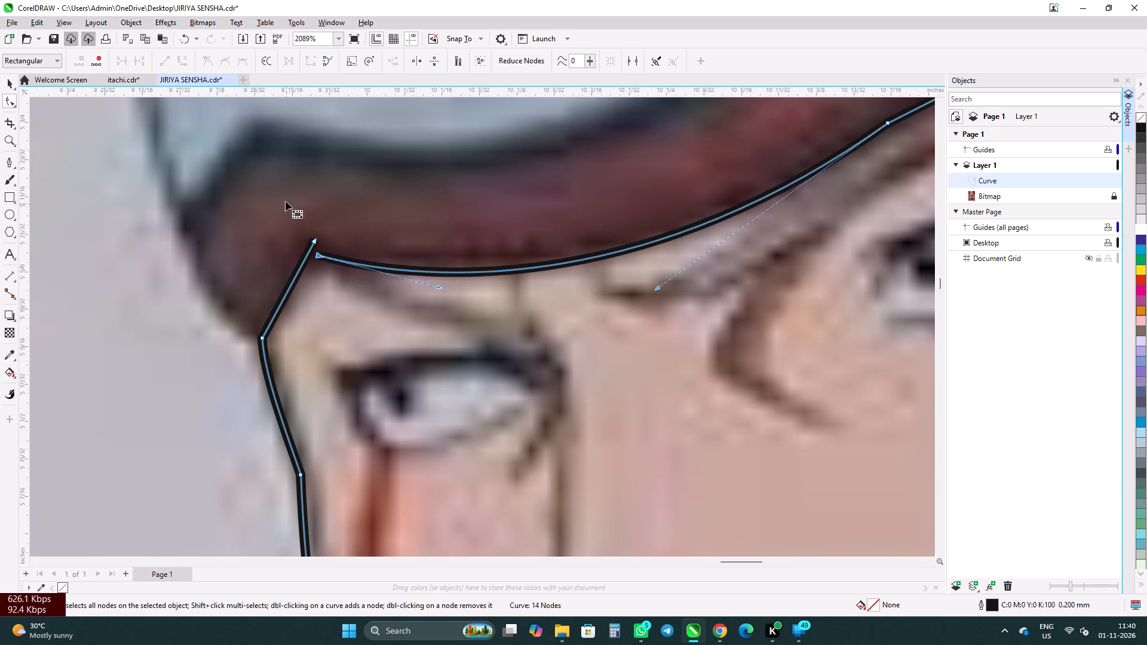
drag(281, 202, 366, 279)
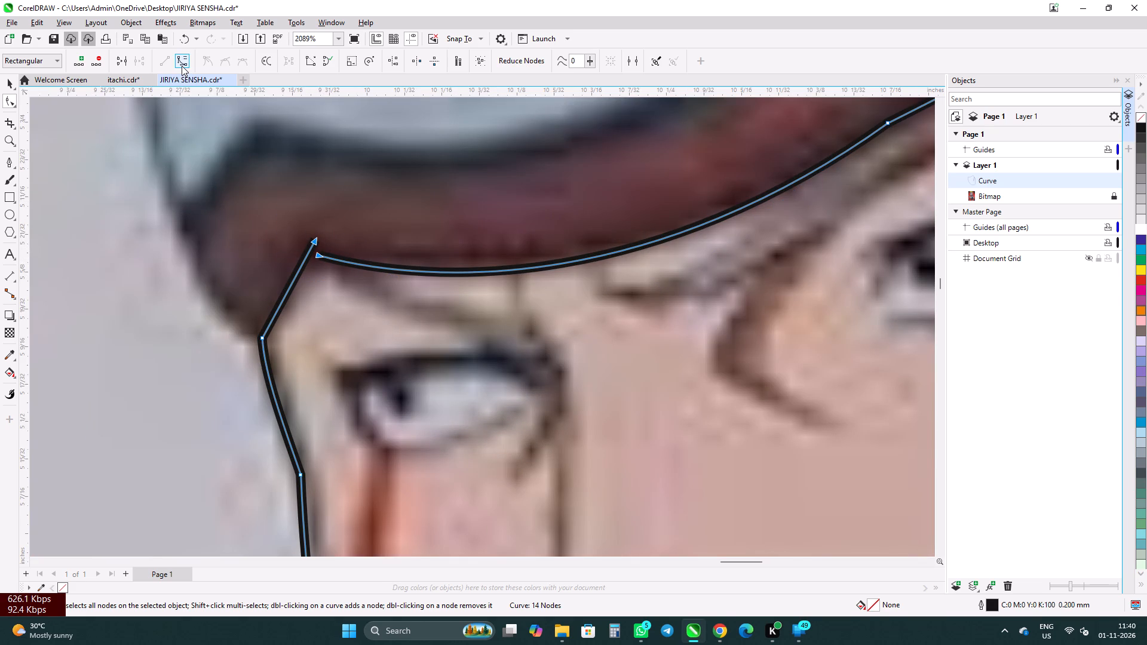
click(123, 66)
scroll(314, 324, down, 5)
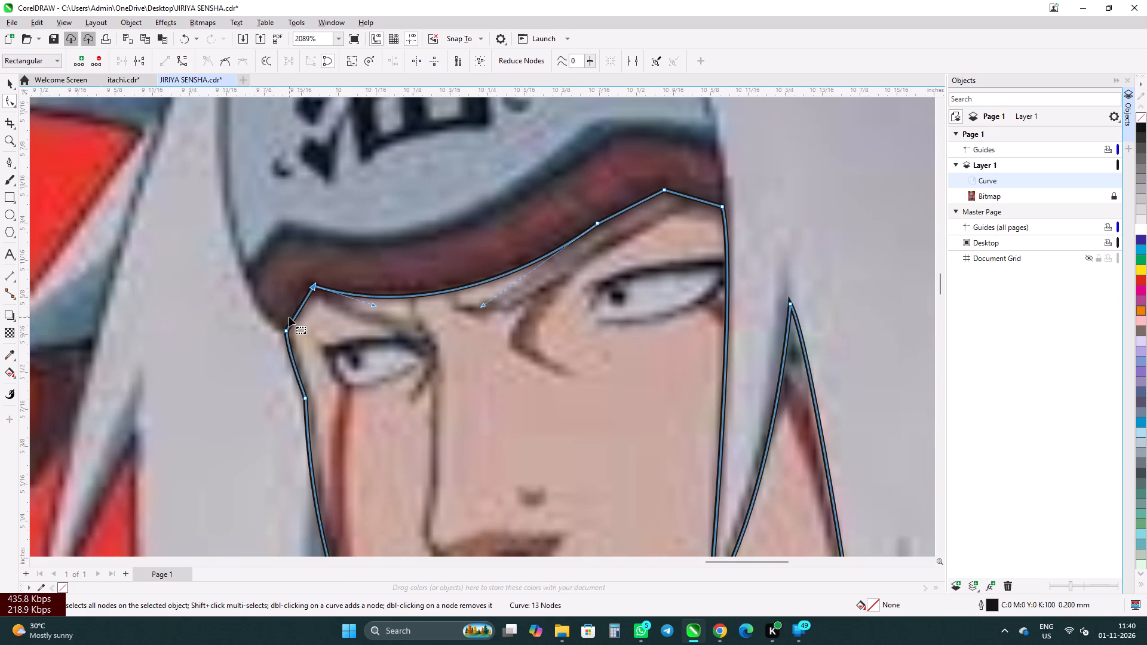
Nudge the handle of the headband corner node above the temple about 0.01 inches up toward the headband's lower edge.
scroll(300, 304, down, 1)
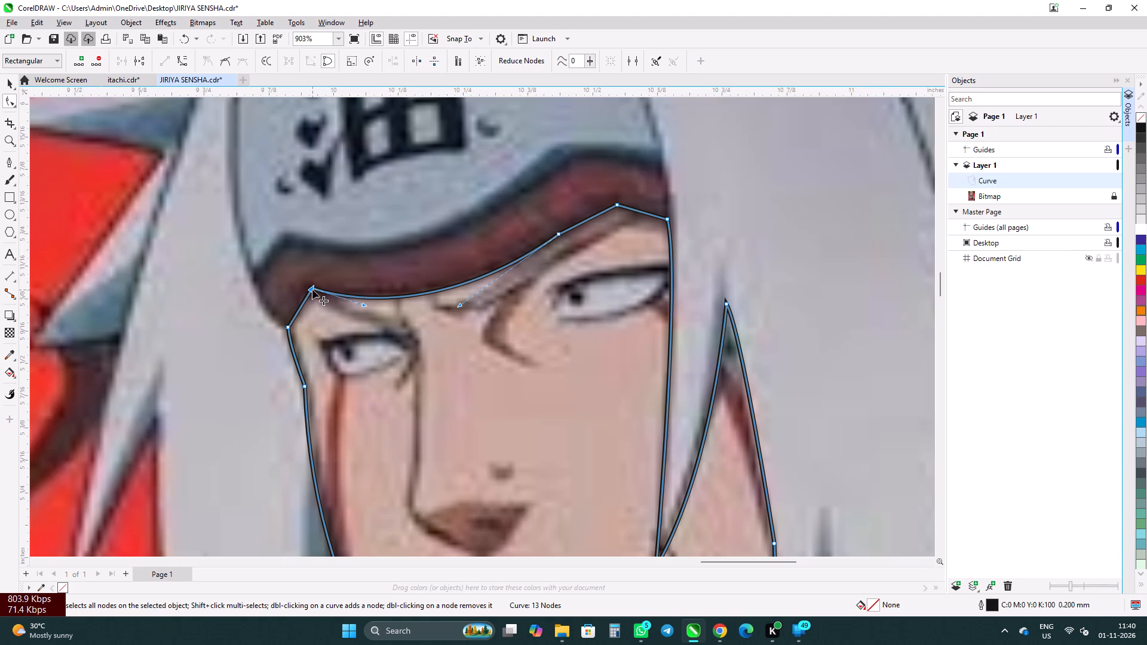
click(312, 290)
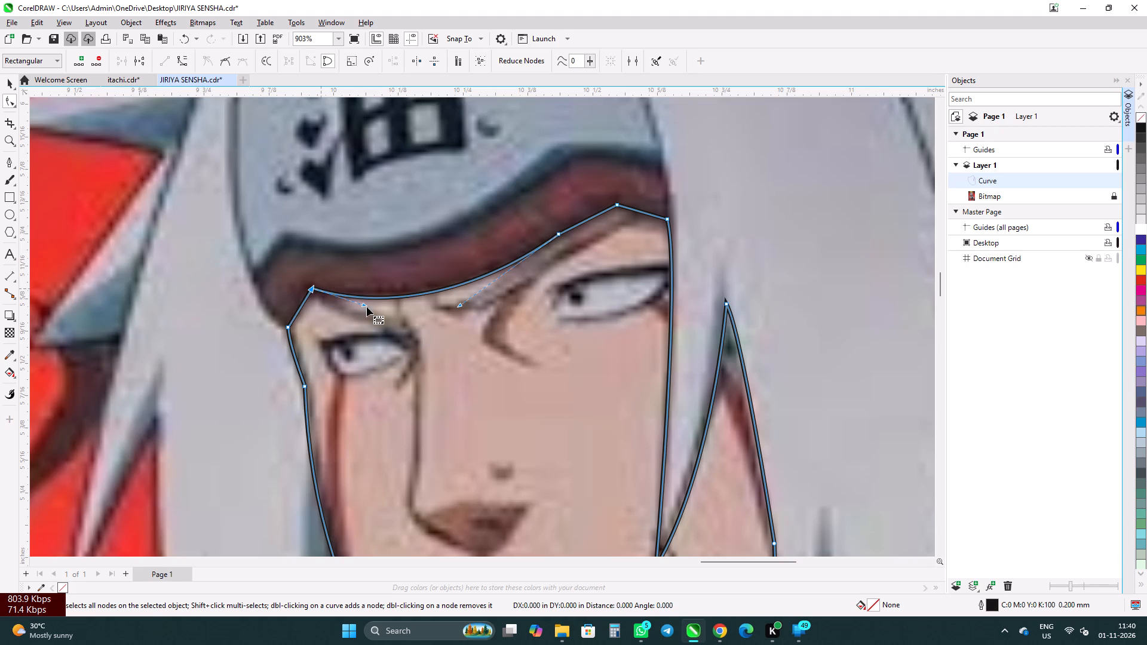
click(364, 305)
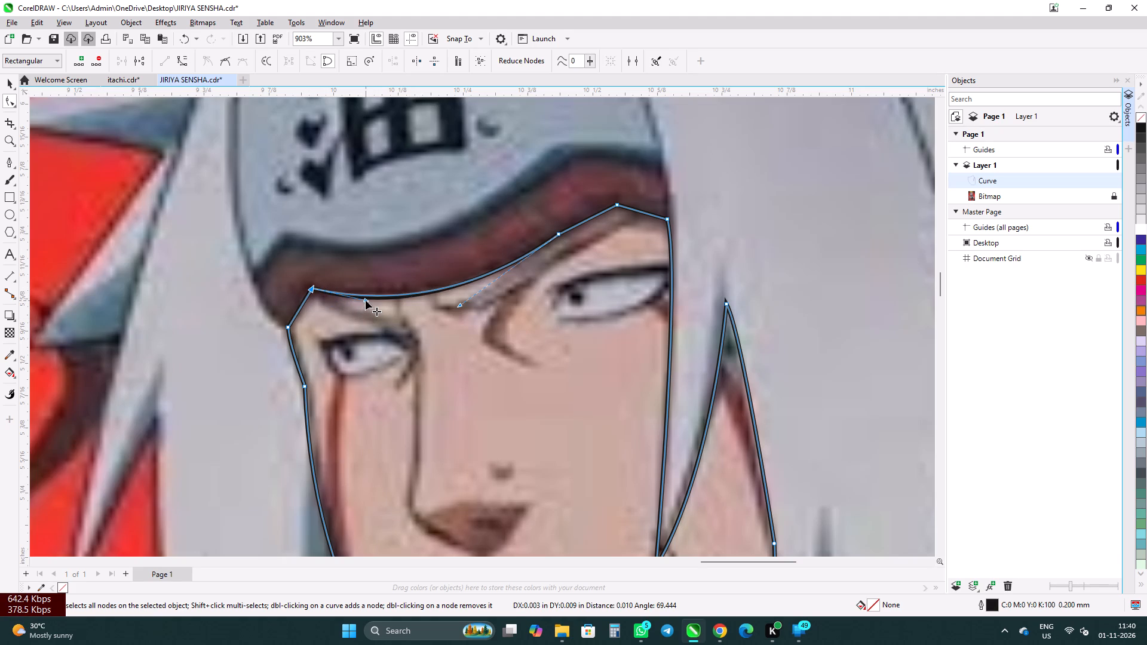
Save the document with the closed face outline.
scroll(345, 309, down, 5)
scroll(281, 284, down, 3)
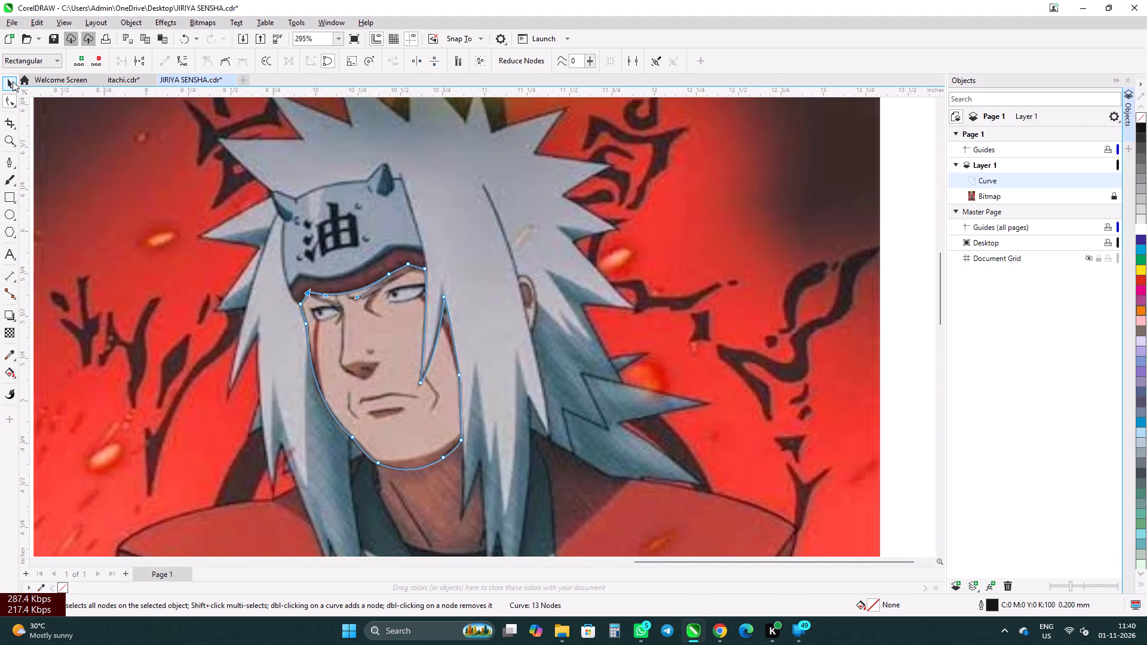
click(13, 81)
key(ctrl+s)
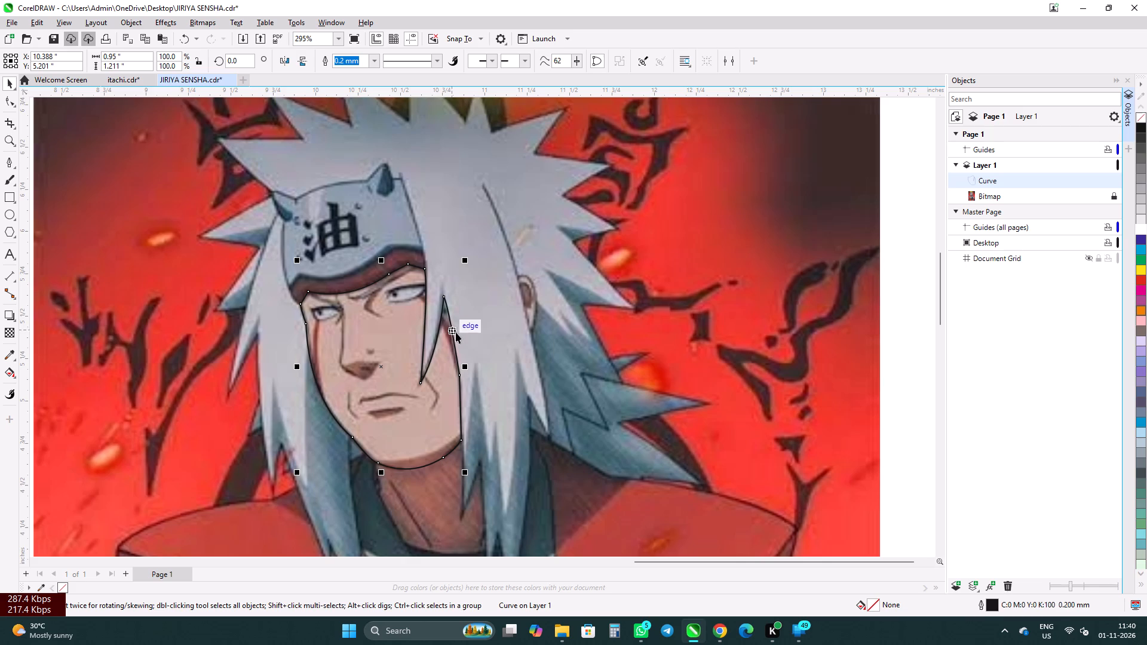
key(ctrl+s)
key(ctrl+s)
key(ctrl+s)
key(ctrl+s)
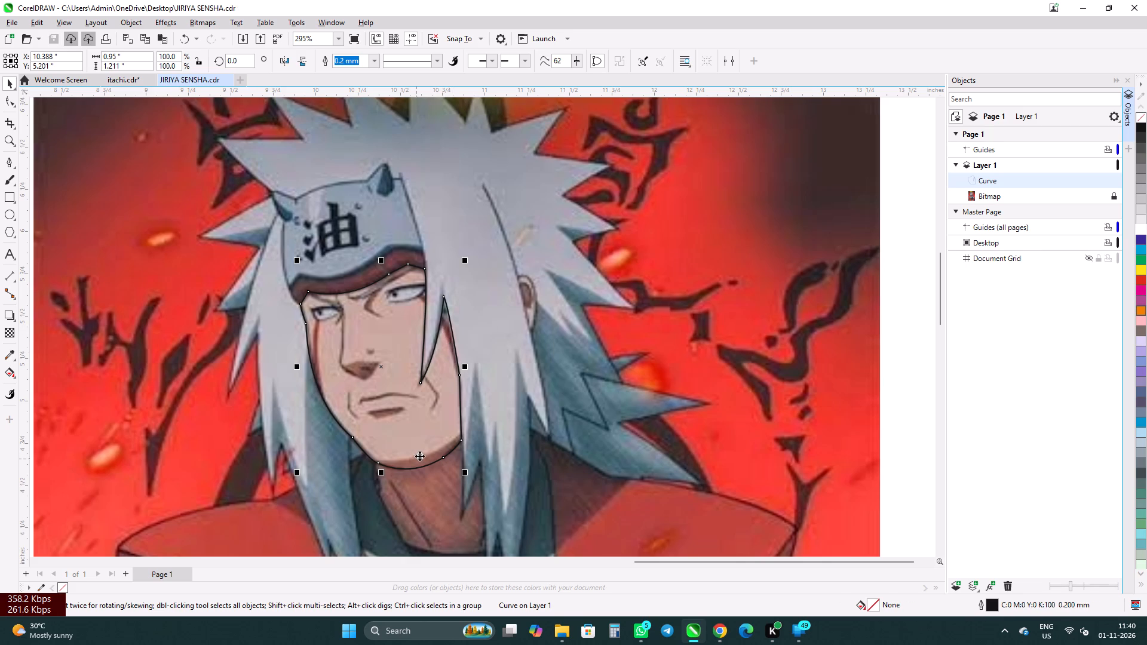
Move the face outline's pointed node at the top of the gap between the hair strands down about 0.04 inches.
scroll(427, 453, up, 1)
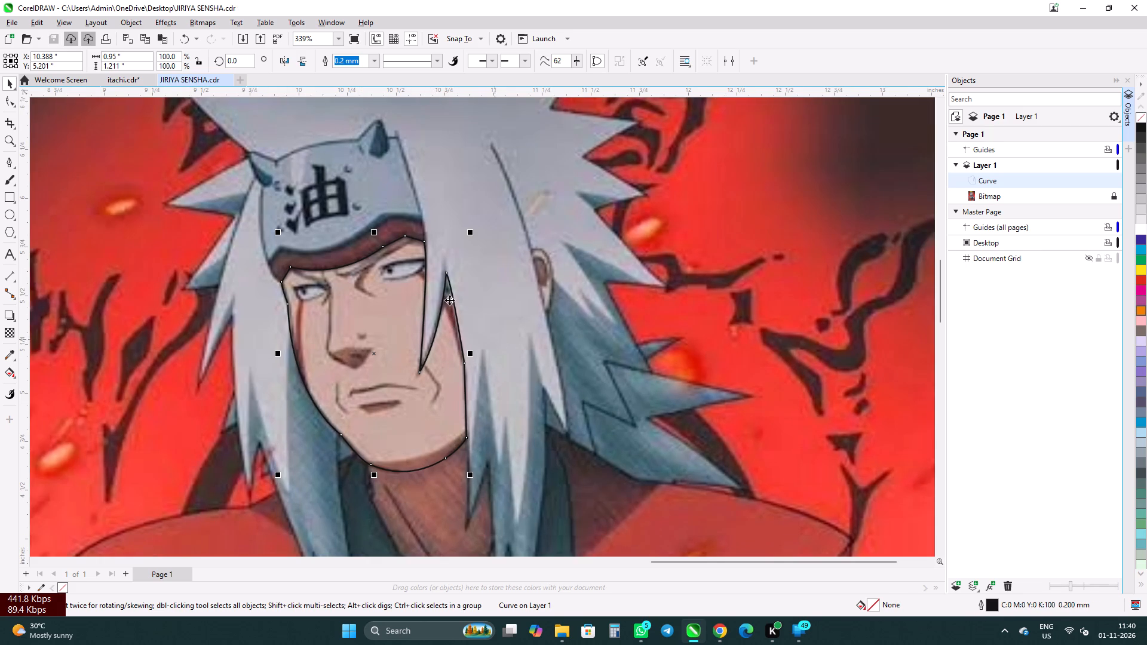
scroll(461, 274, up, 2)
scroll(492, 314, up, 4)
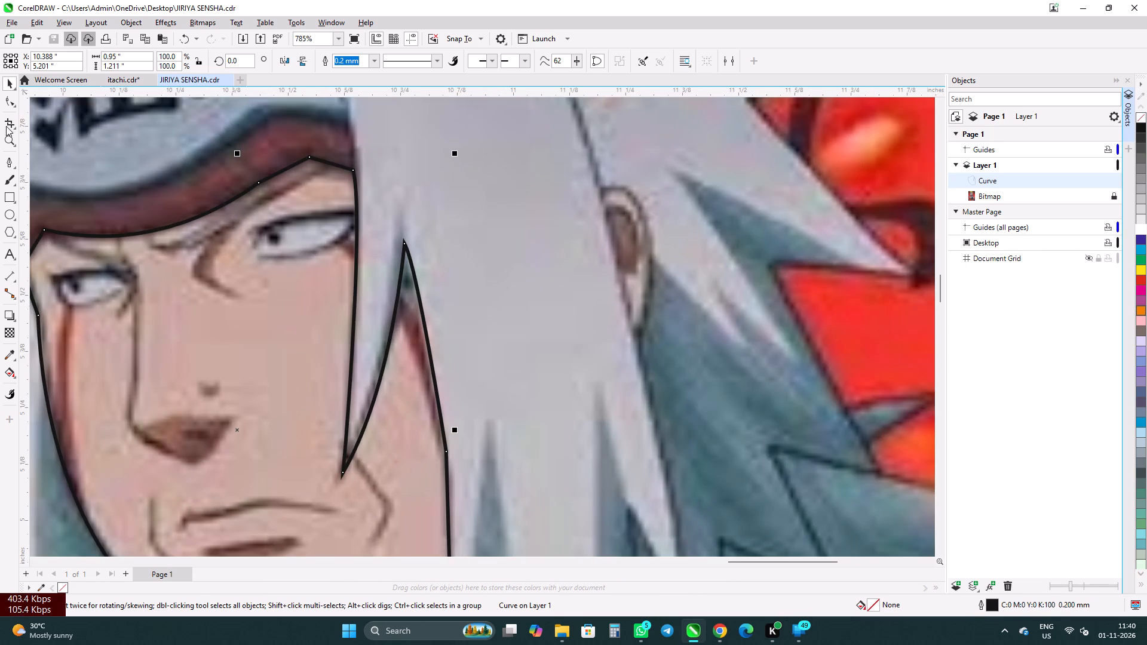
click(8, 100)
scroll(404, 293, up, 2)
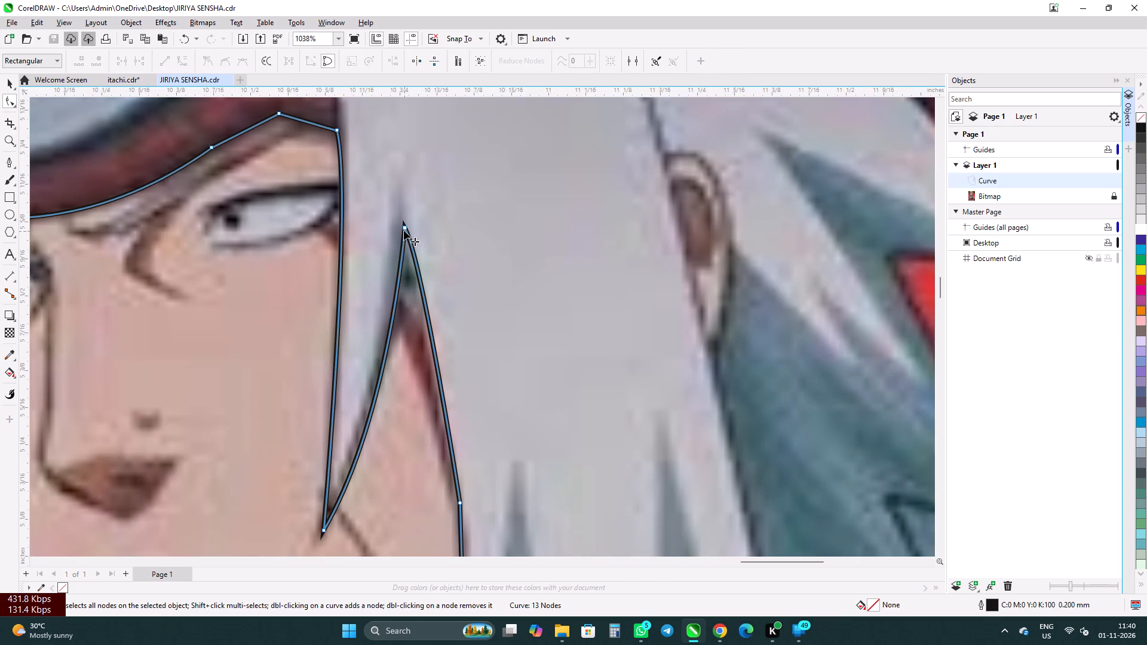
drag(405, 226, 408, 249)
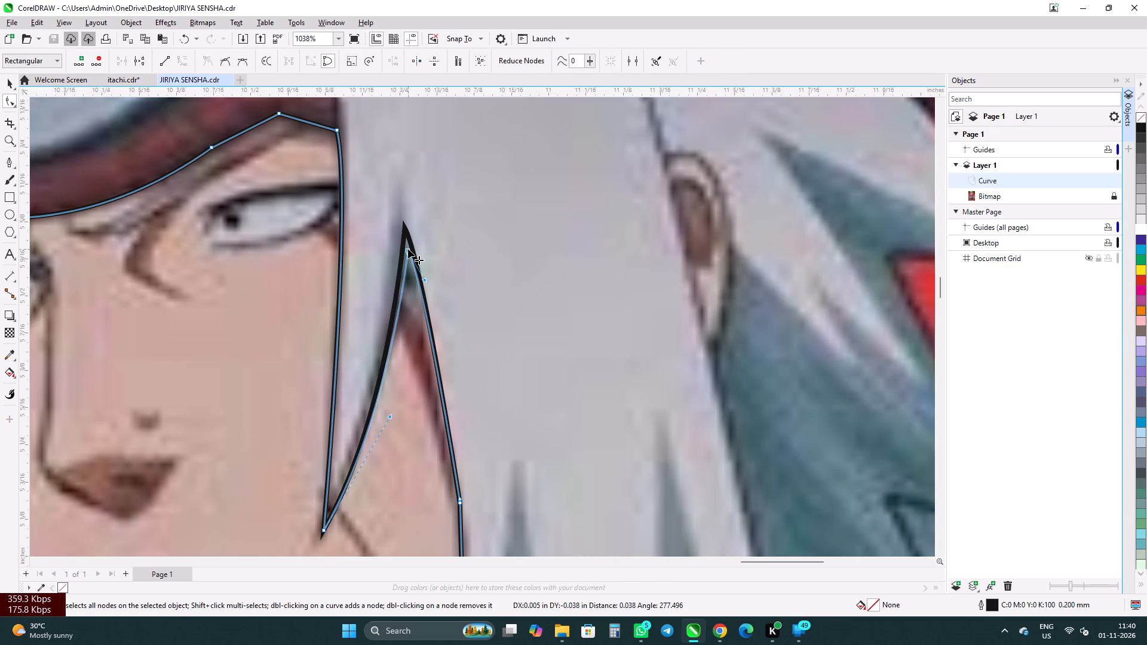
drag(408, 249, 407, 248)
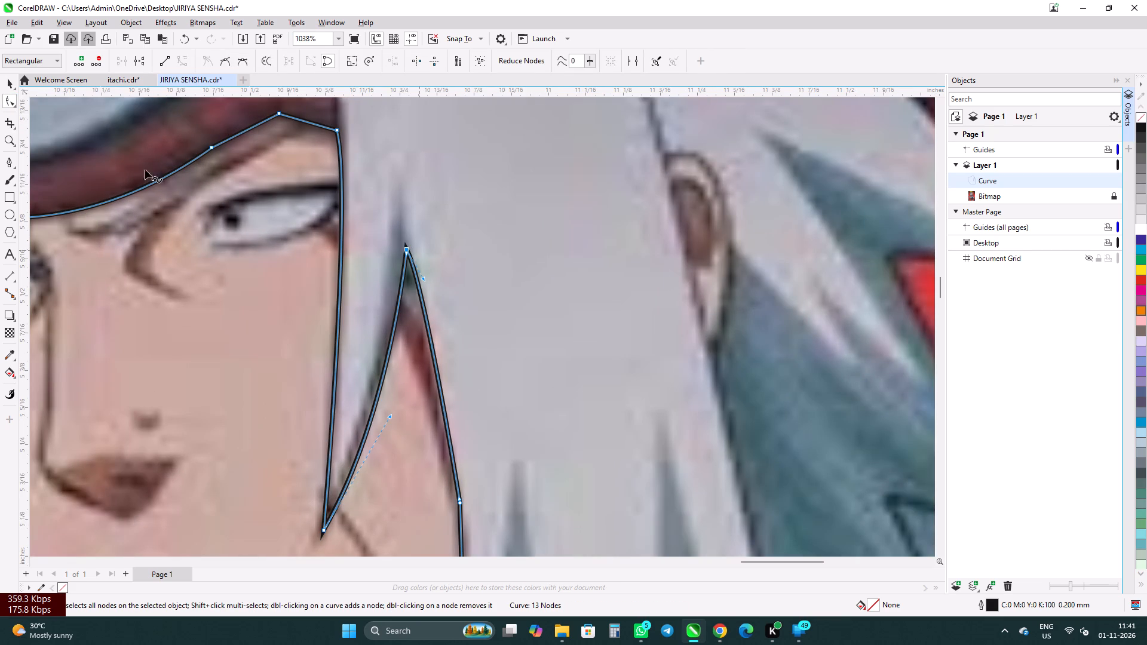
Lock the finished face outline curve and deselect it.
click(10, 78)
scroll(217, 216, down, 11)
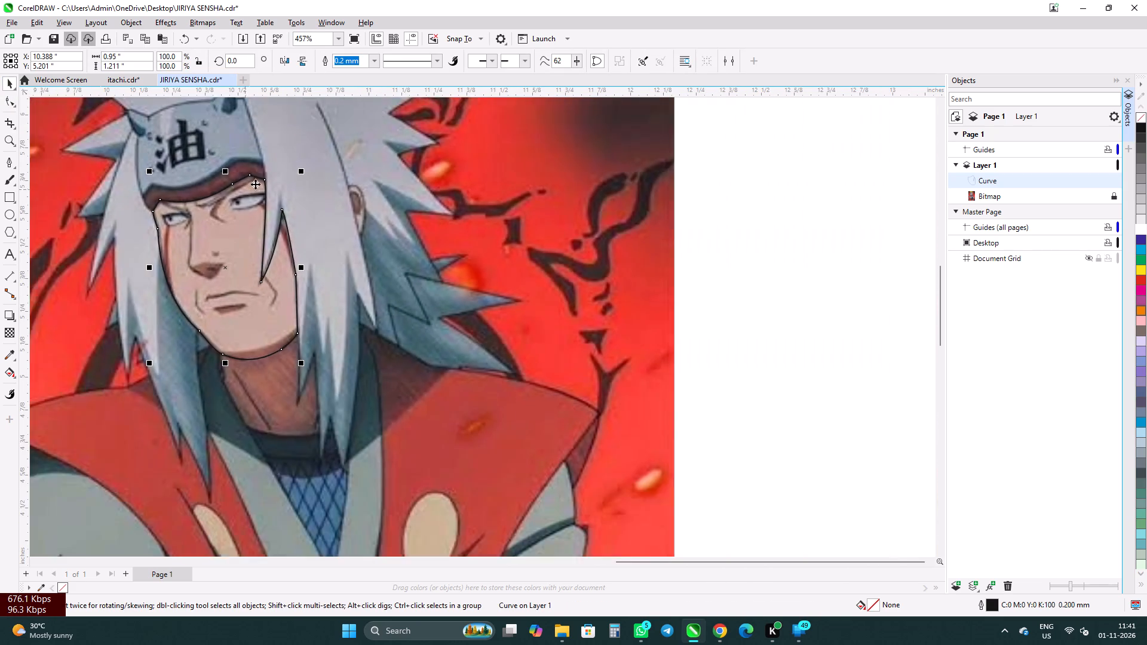
right_click(241, 201)
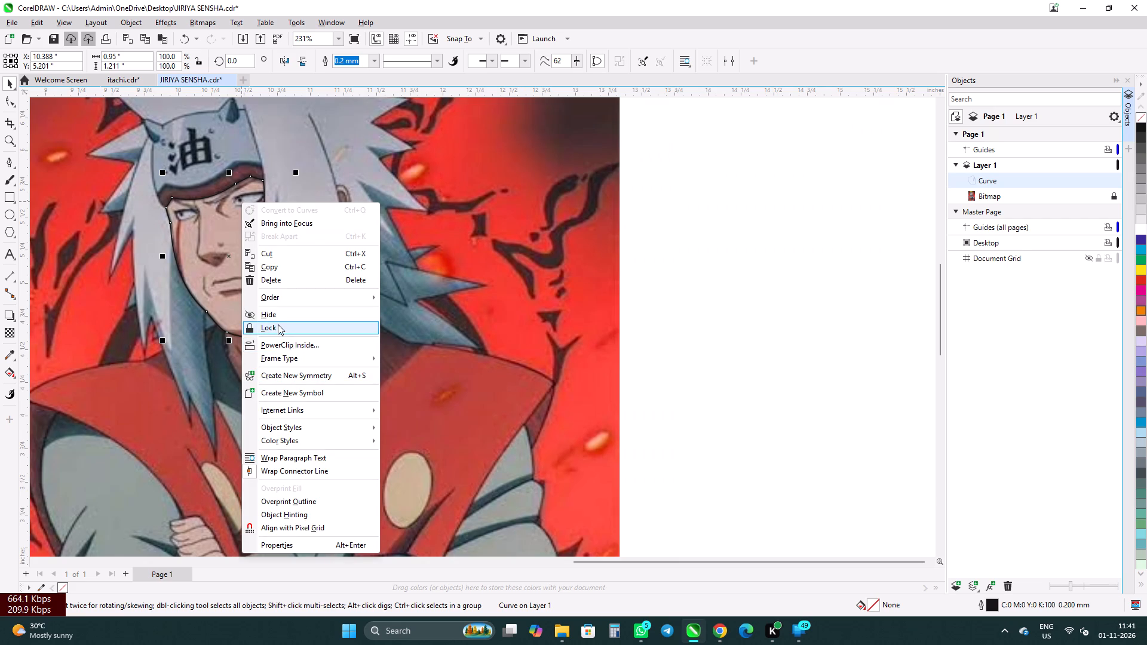
click(278, 324)
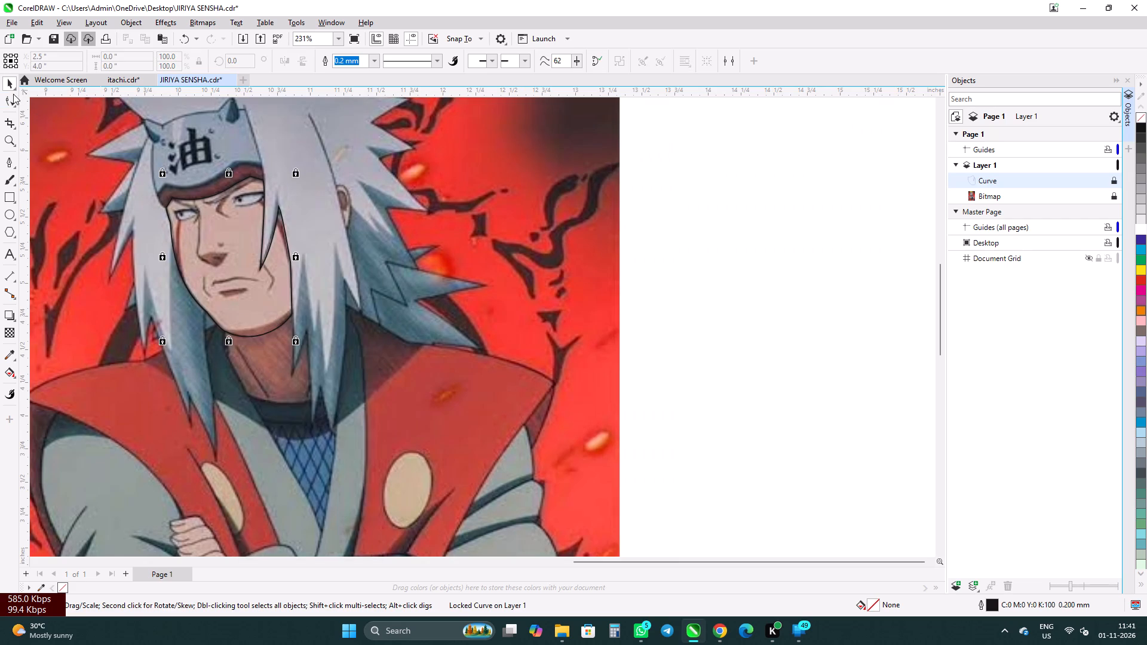
click(719, 244)
Examine the whole reference figure and the neck and collar area around the traced face.
scroll(398, 270, up, 1)
scroll(555, 295, down, 3)
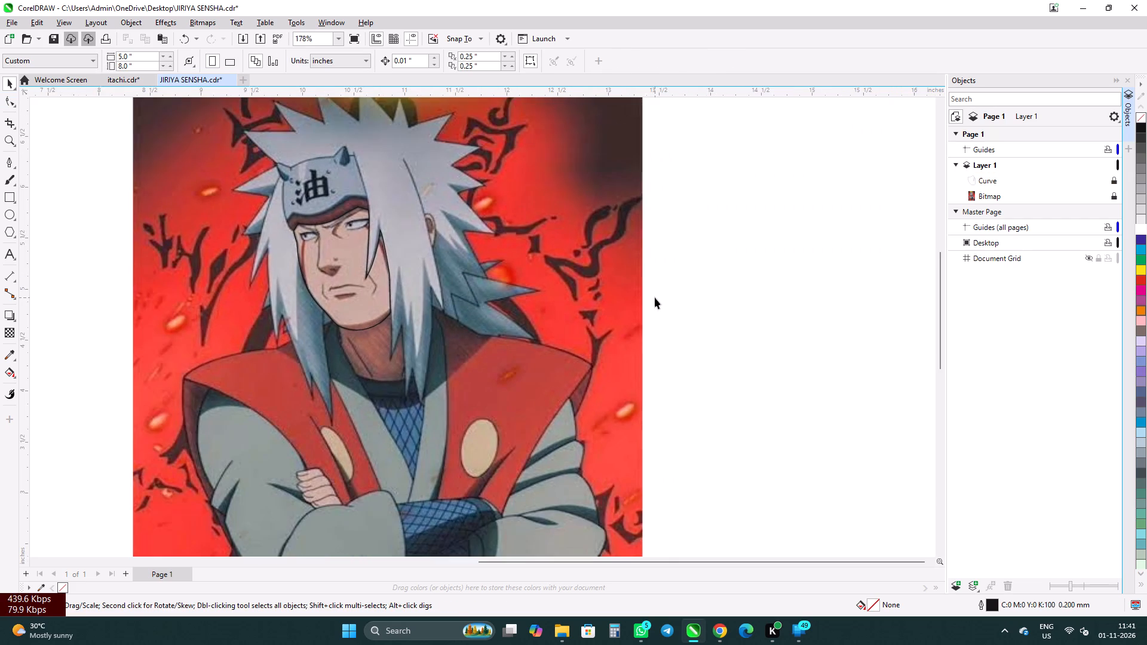
scroll(655, 297, down, 1)
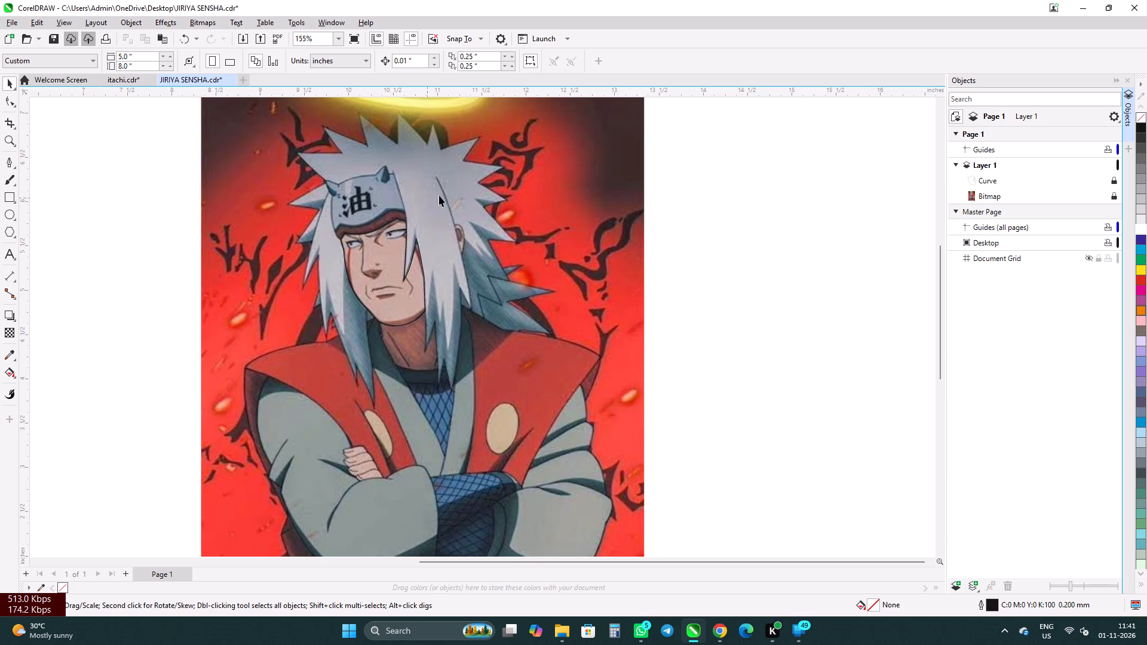
scroll(465, 193, down, 5)
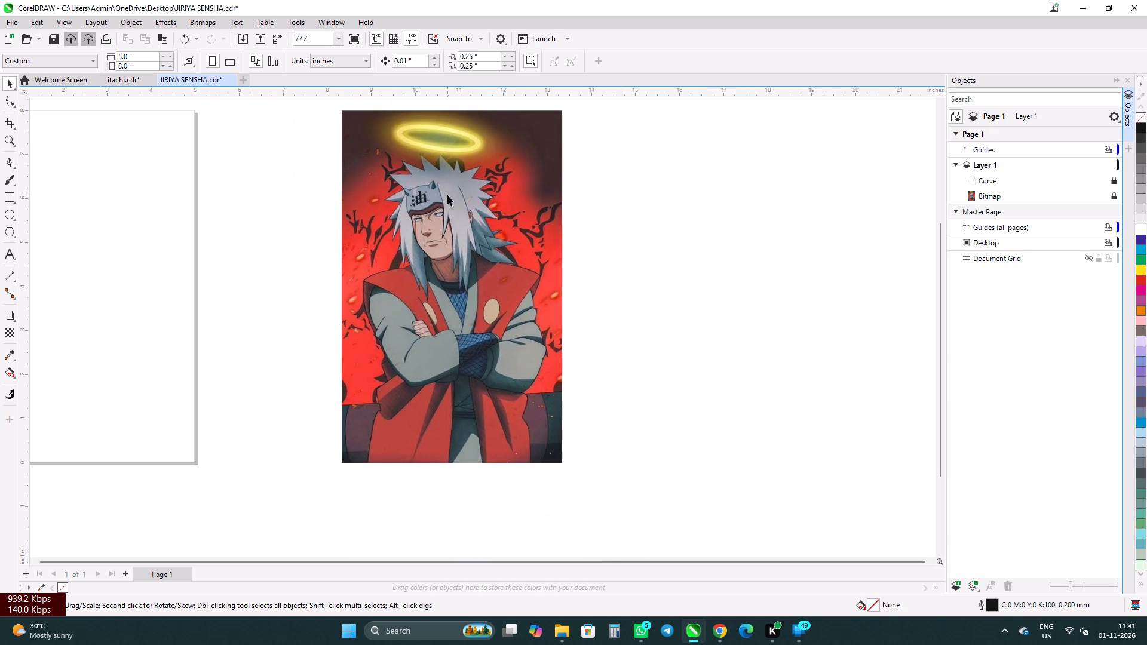
scroll(431, 227, up, 4)
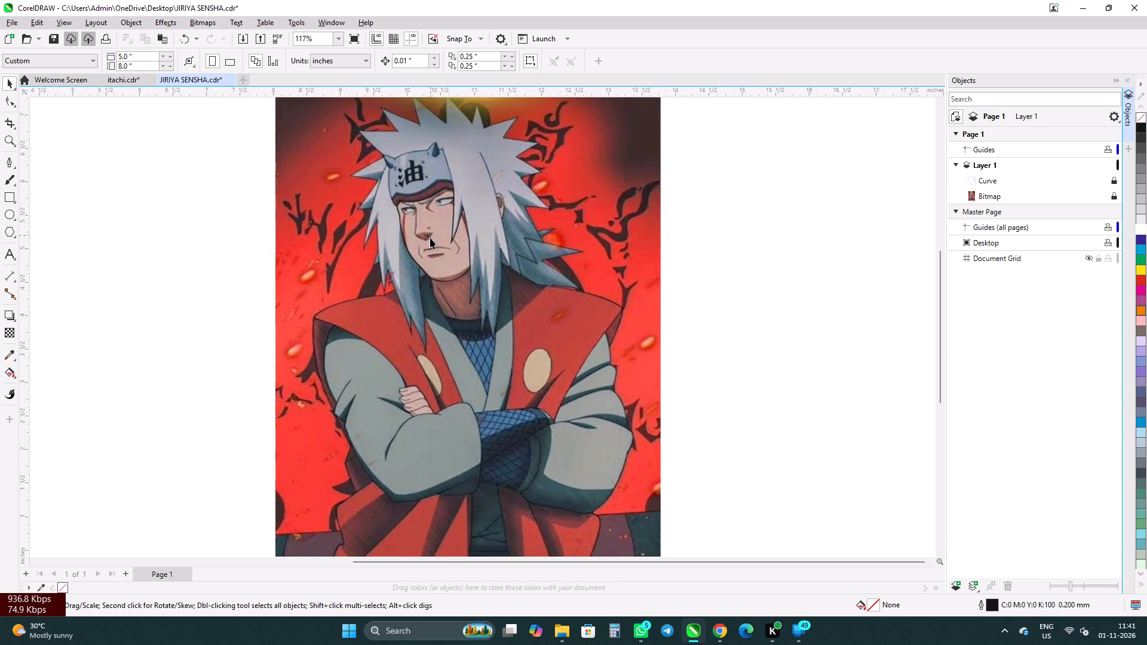
scroll(365, 260, up, 3)
scroll(424, 275, up, 2)
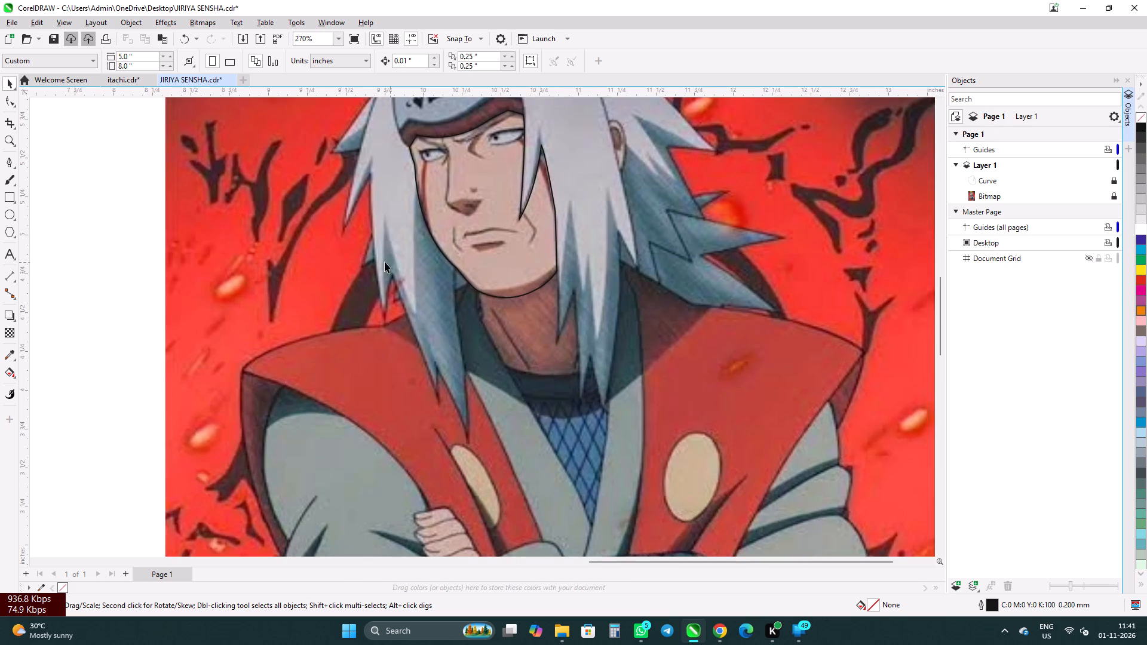
scroll(387, 284, up, 1)
scroll(298, 268, down, 2)
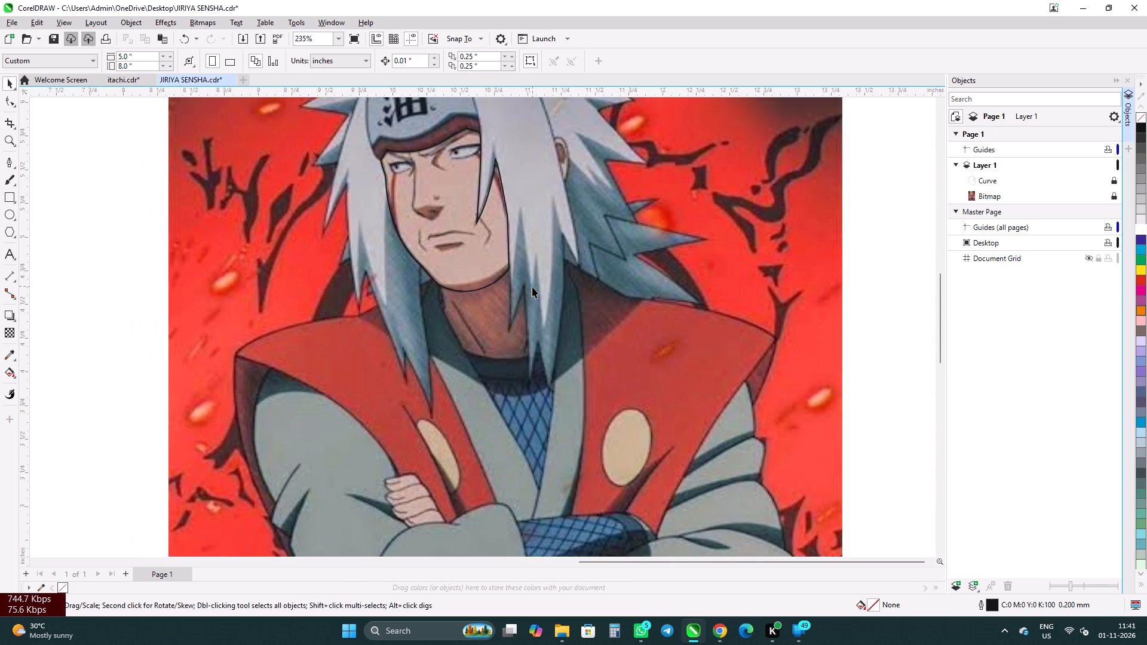
scroll(319, 254, down, 2)
scroll(391, 278, up, 1)
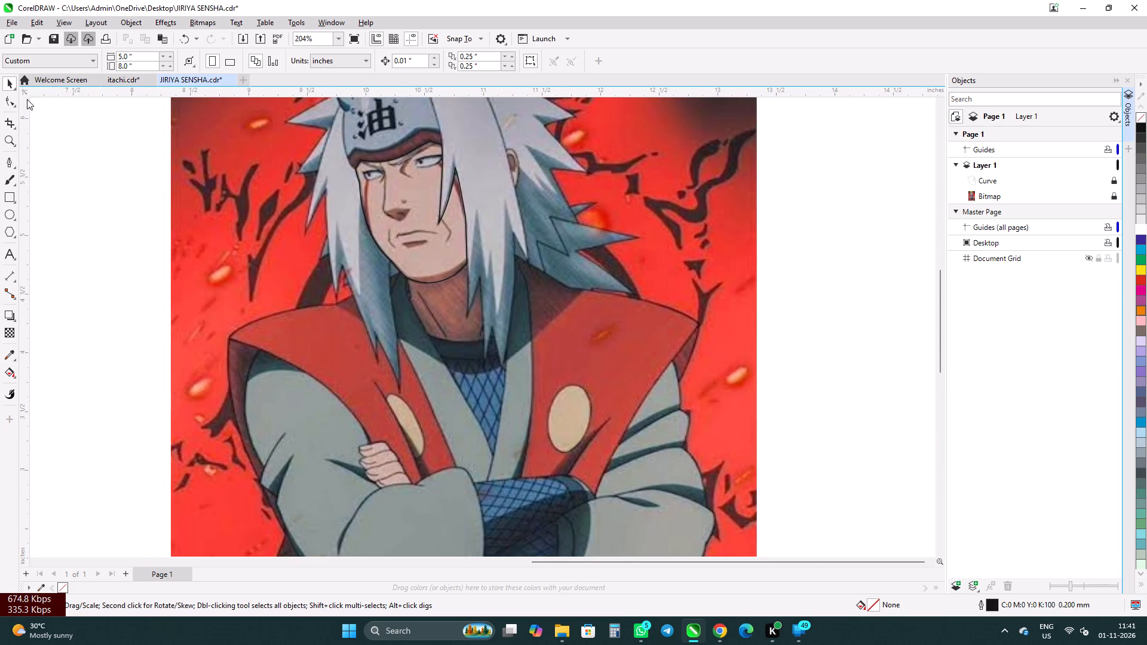
Draw a closed Pen triangle about 0.08 by 0.16 inches over the dark collar between the jawline and the hair strand.
click(8, 162)
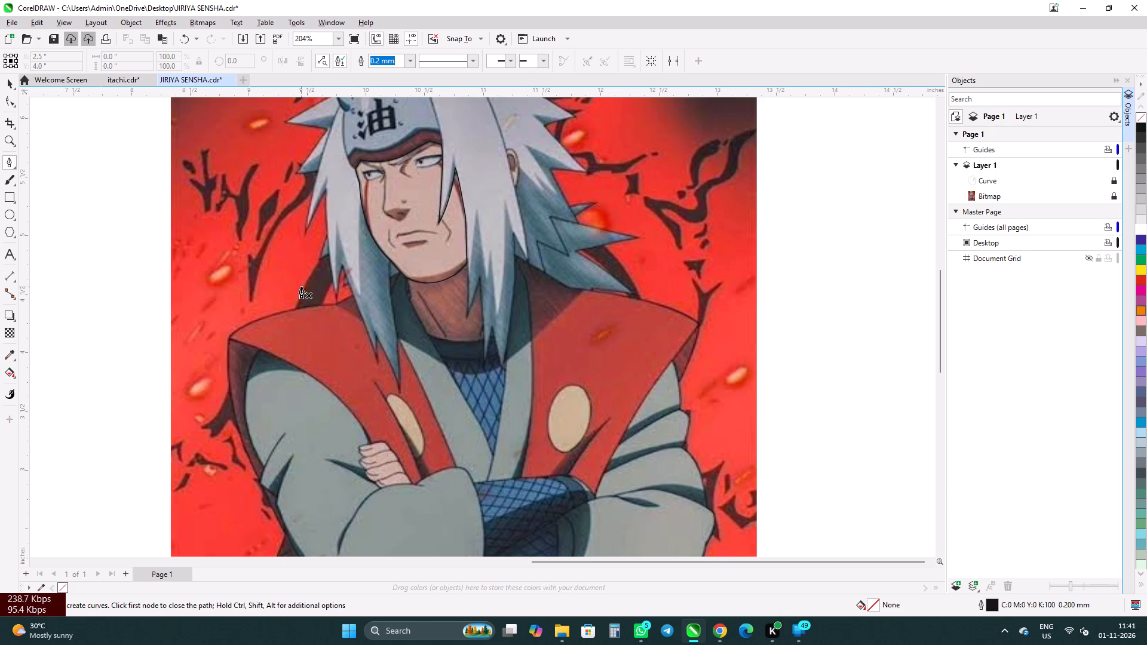
scroll(343, 298, up, 2)
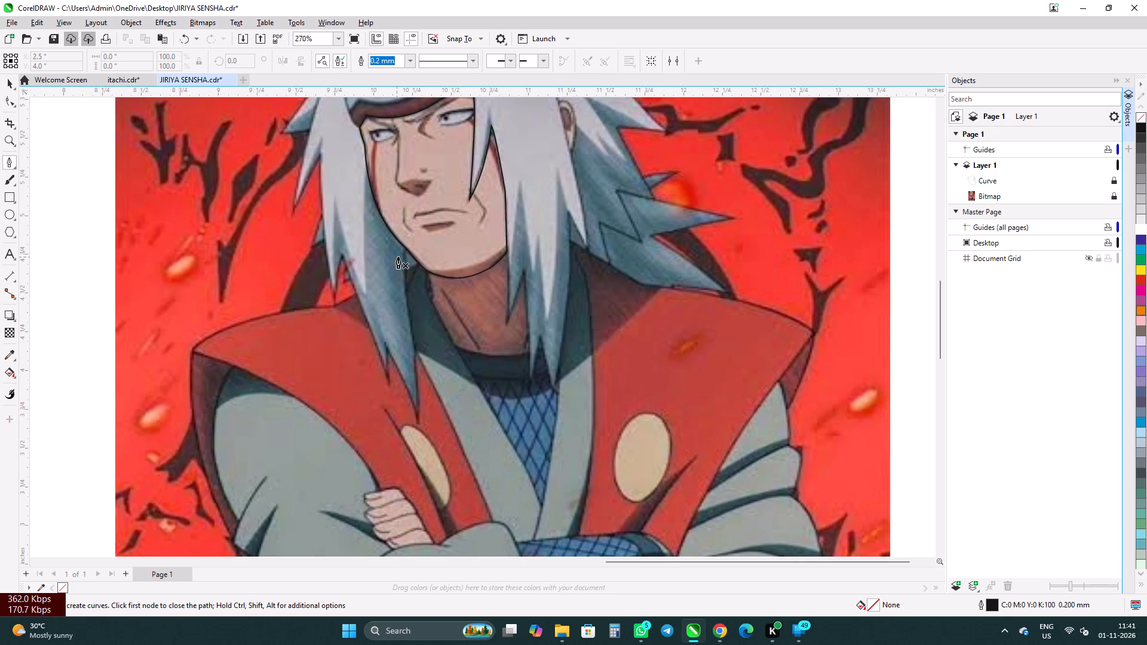
scroll(394, 268, up, 3)
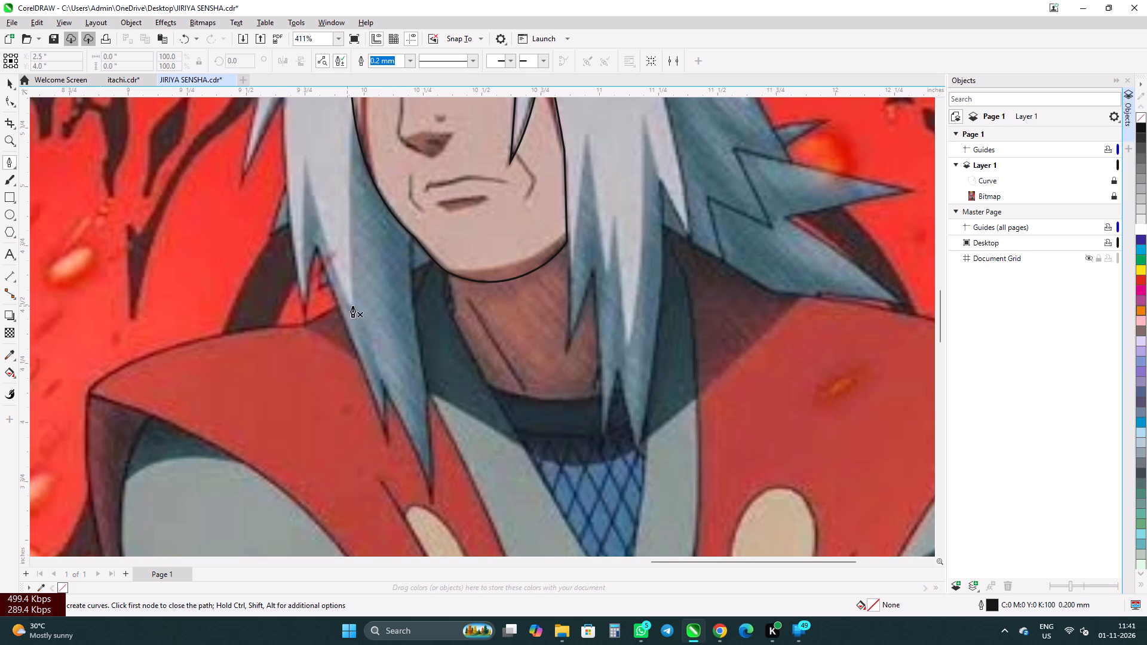
scroll(400, 288, down, 3)
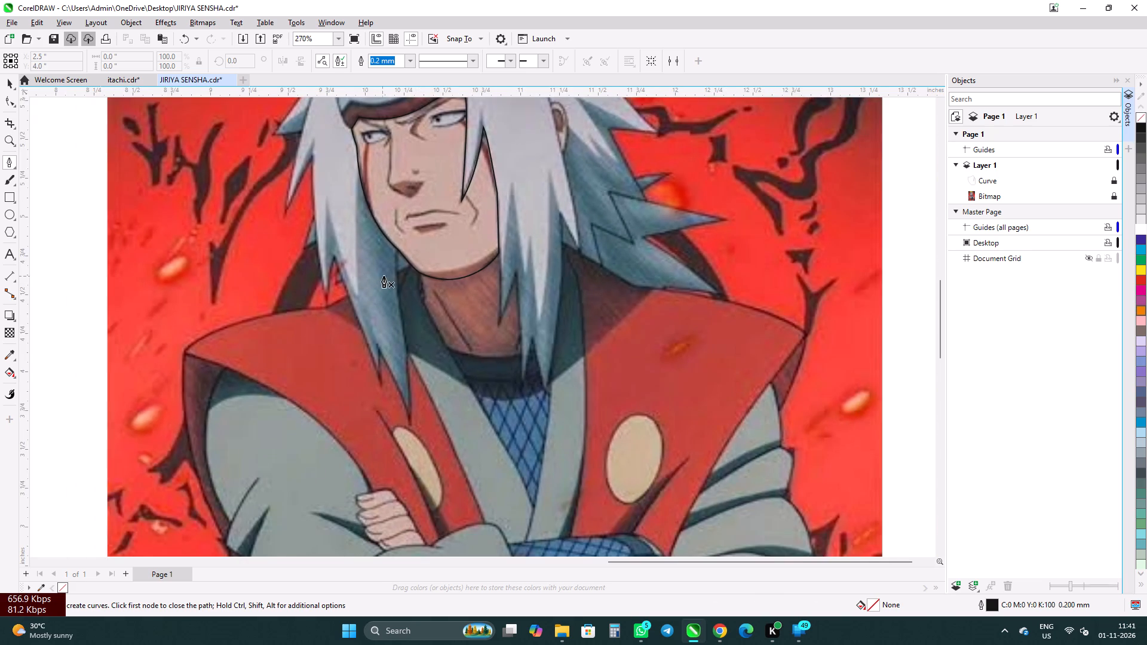
scroll(391, 277, up, 2)
click(399, 270)
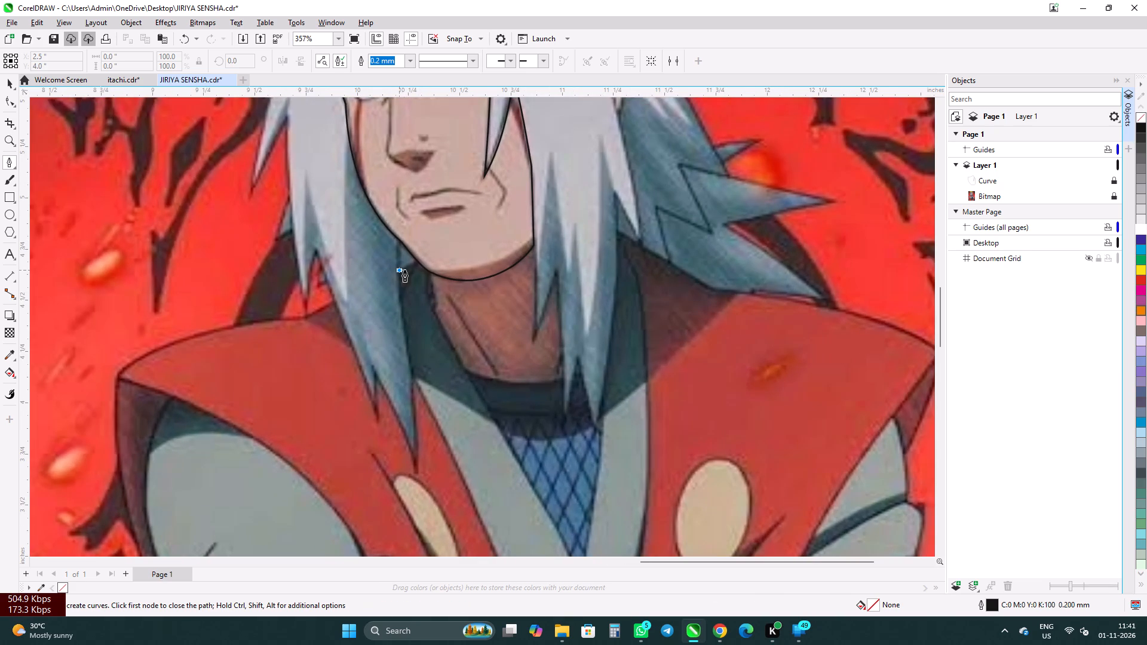
click(415, 261)
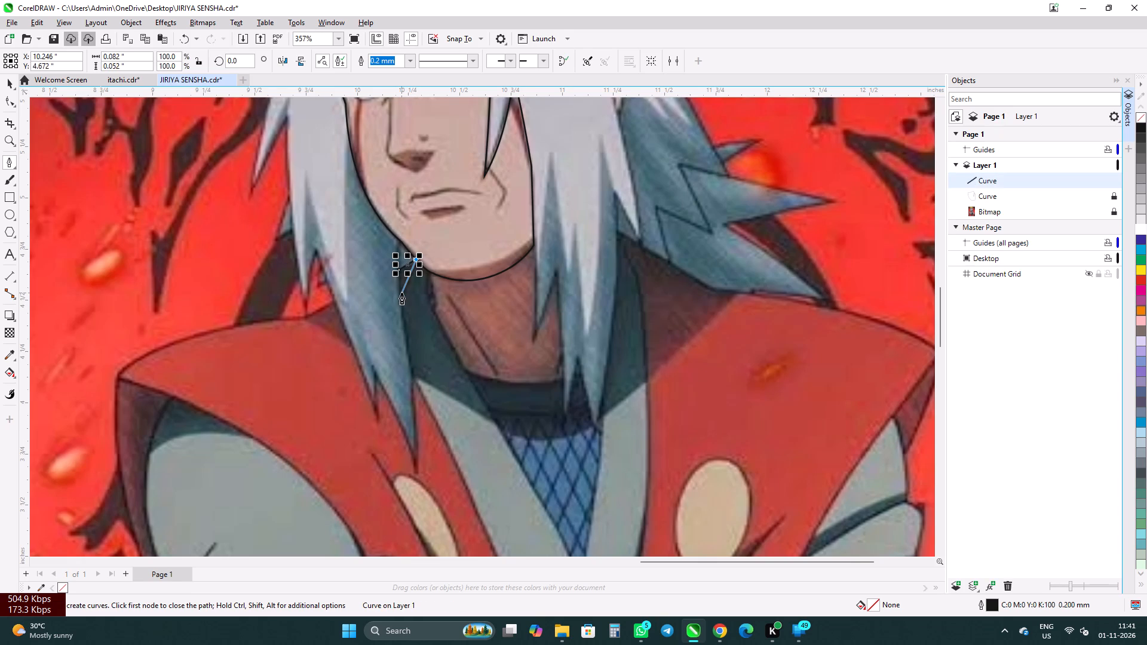
click(401, 293)
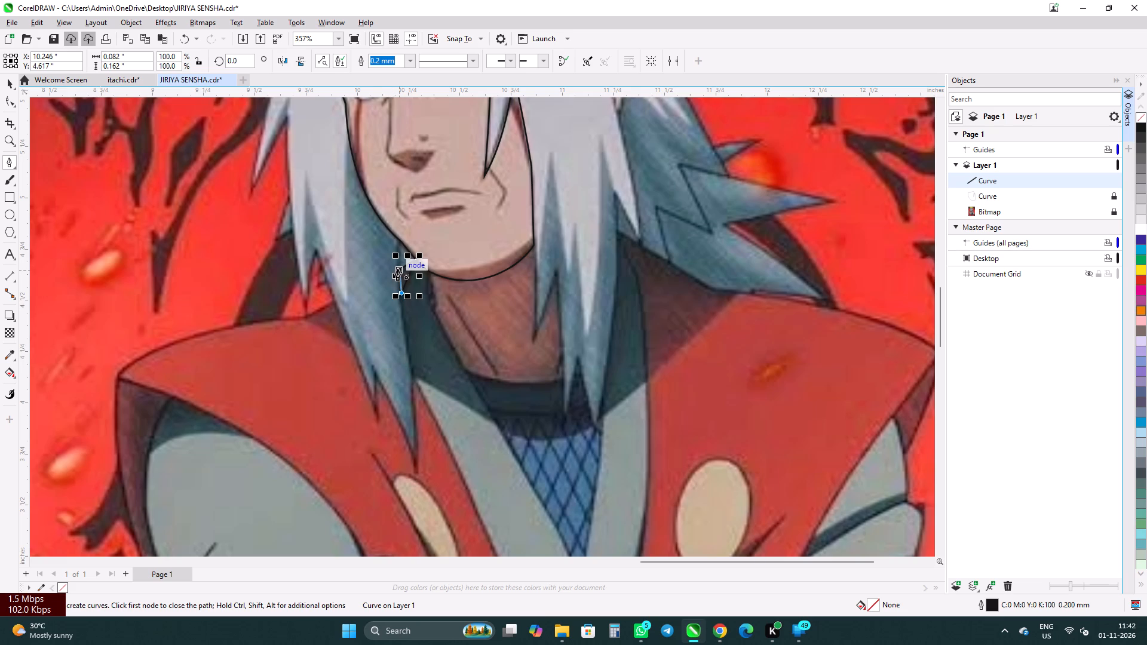
click(397, 269)
click(5, 88)
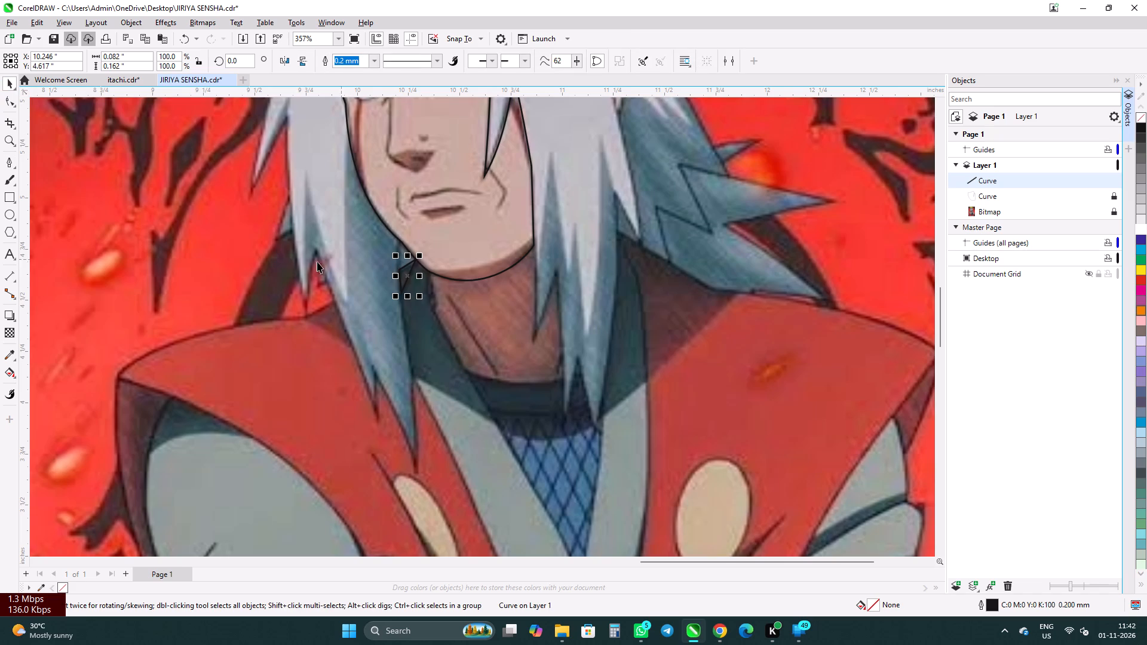
click(281, 277)
Inspect the small collar triangle under the jaw up close and against the rest of the figure.
scroll(397, 266, up, 7)
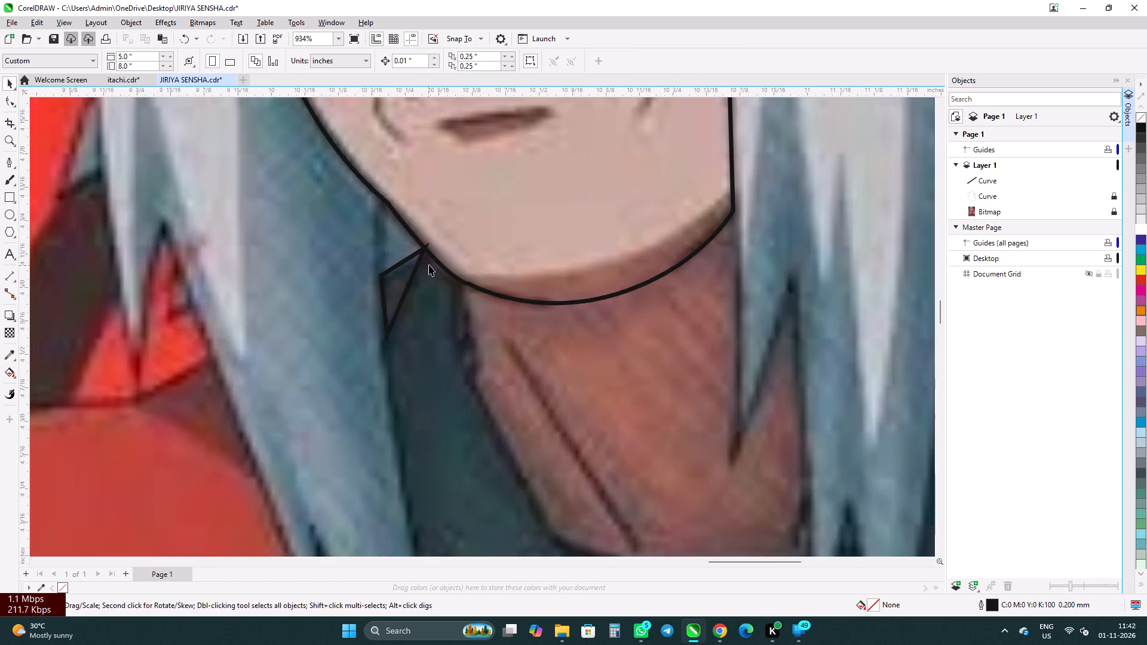
scroll(429, 265, up, 3)
click(421, 252)
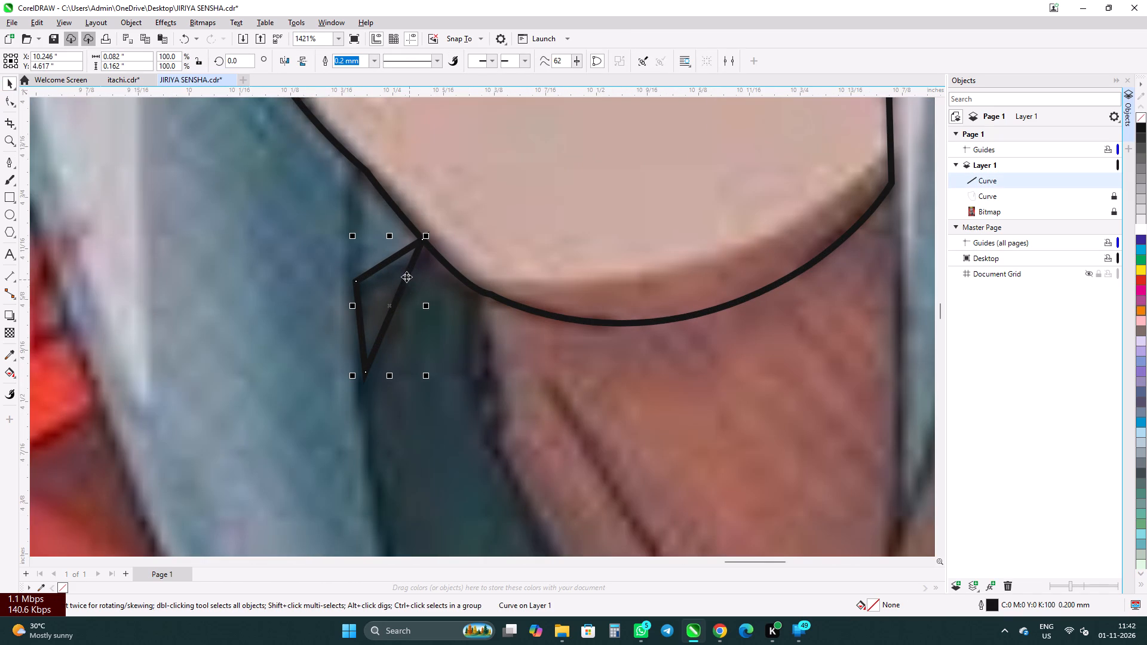
scroll(406, 275, down, 5)
scroll(401, 274, up, 1)
scroll(400, 272, down, 7)
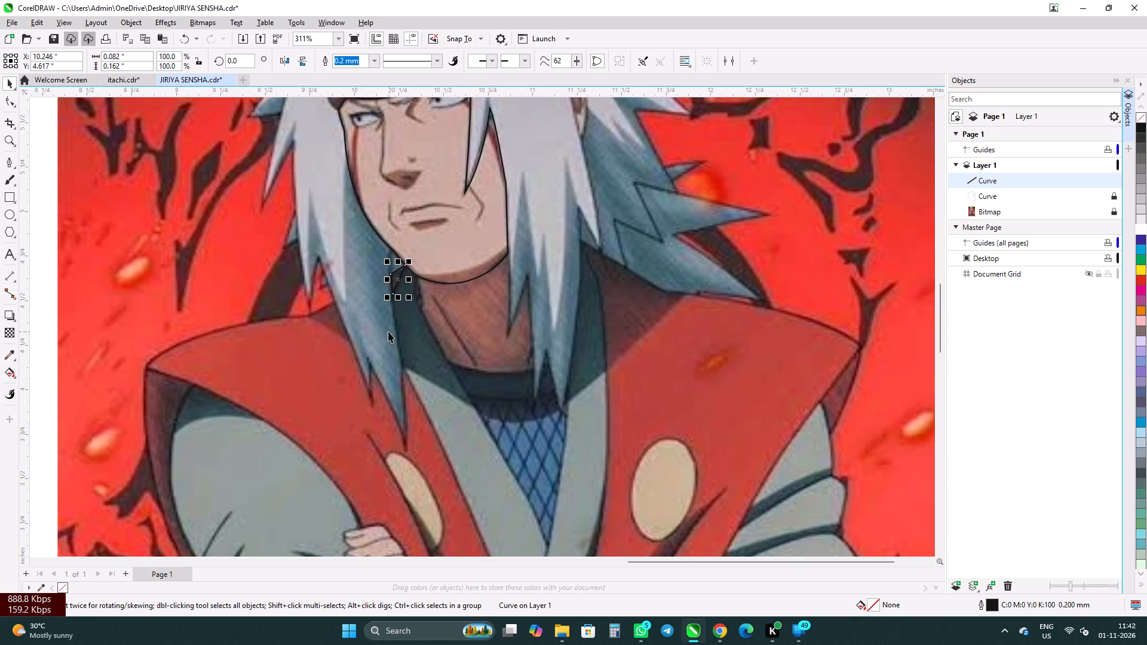
click(1, 81)
click(89, 203)
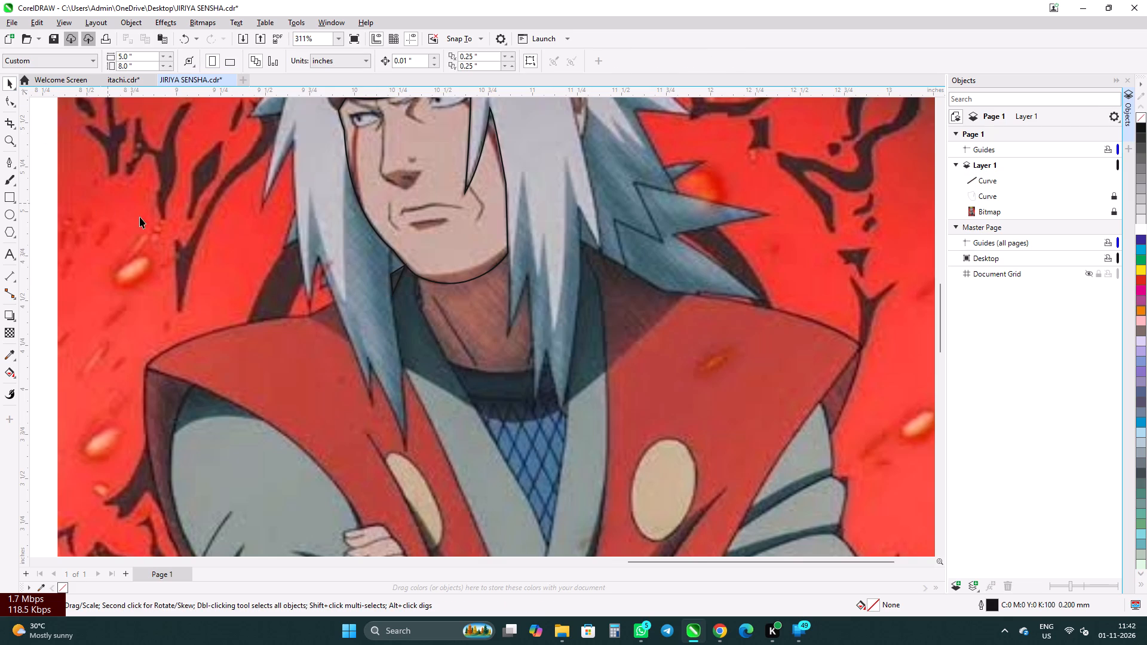
scroll(216, 234, down, 3)
scroll(250, 285, up, 1)
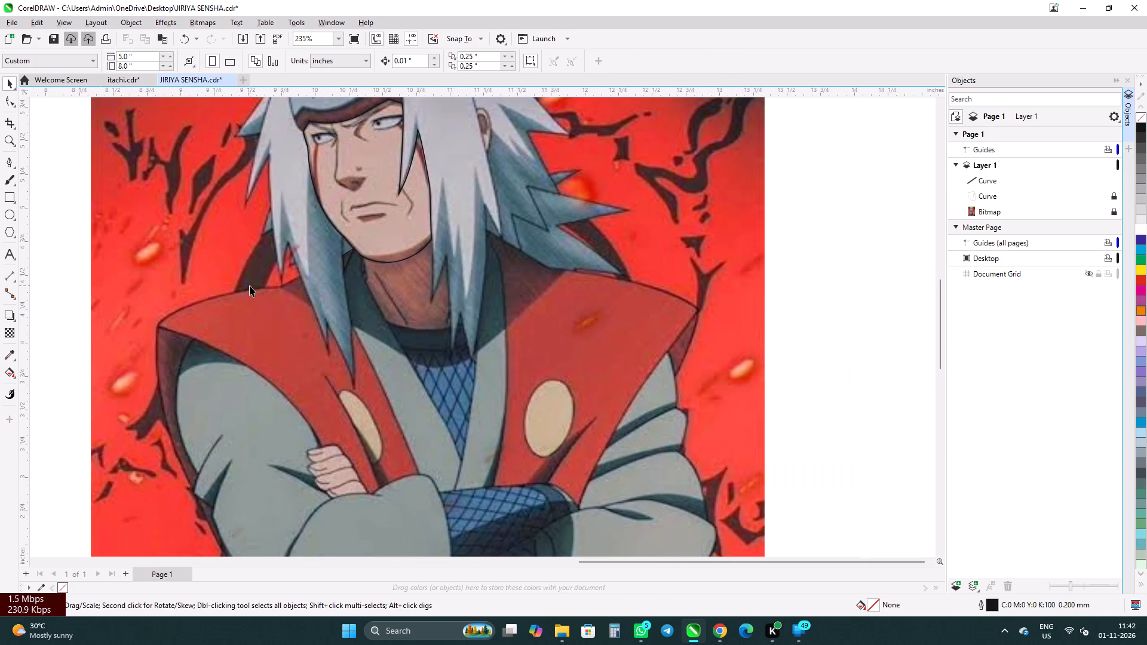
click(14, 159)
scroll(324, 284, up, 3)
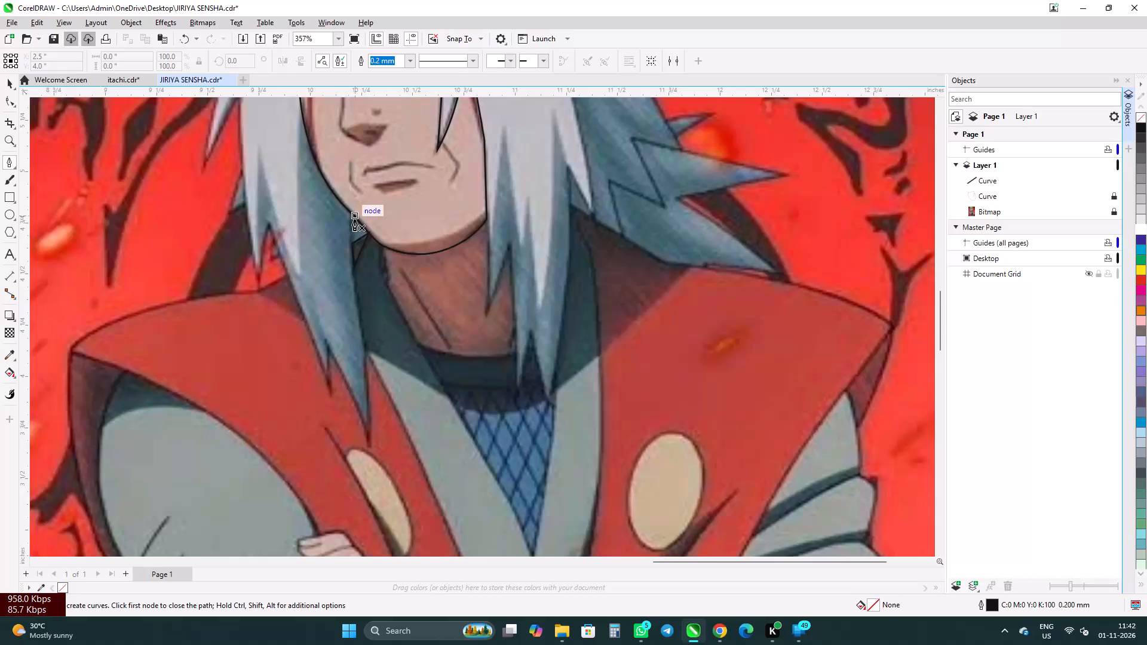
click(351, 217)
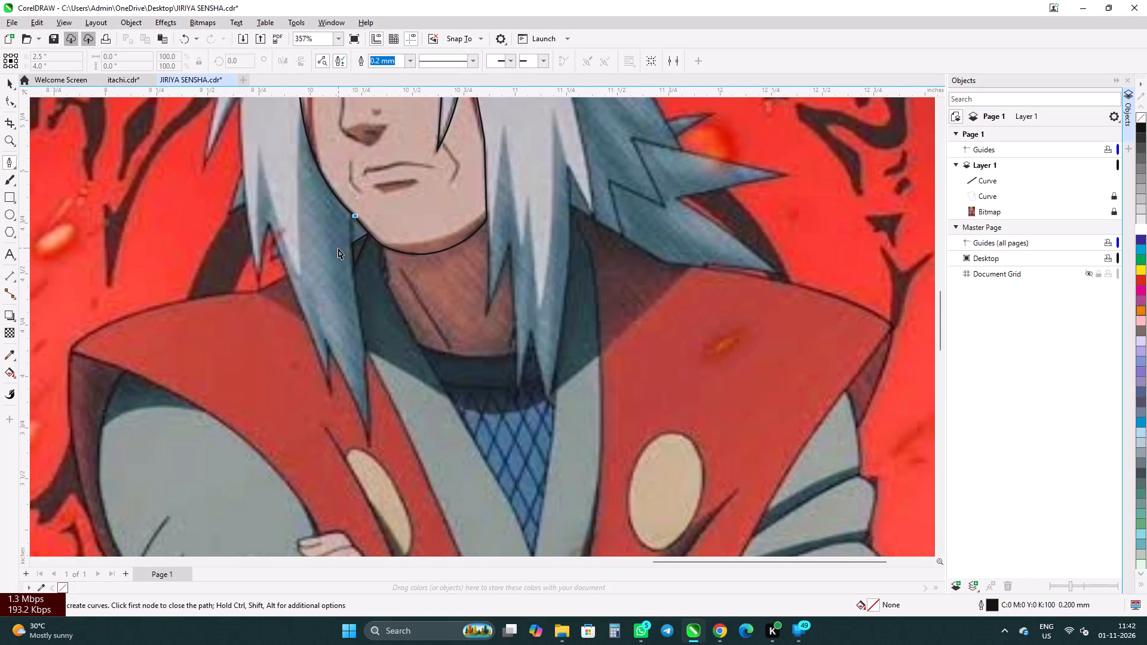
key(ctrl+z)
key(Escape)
Draw a closed Pen triangle about 0.08 by 0.15 inches in the gap between the jawline, hair strand and existing collar triangle.
scroll(349, 221, up, 4)
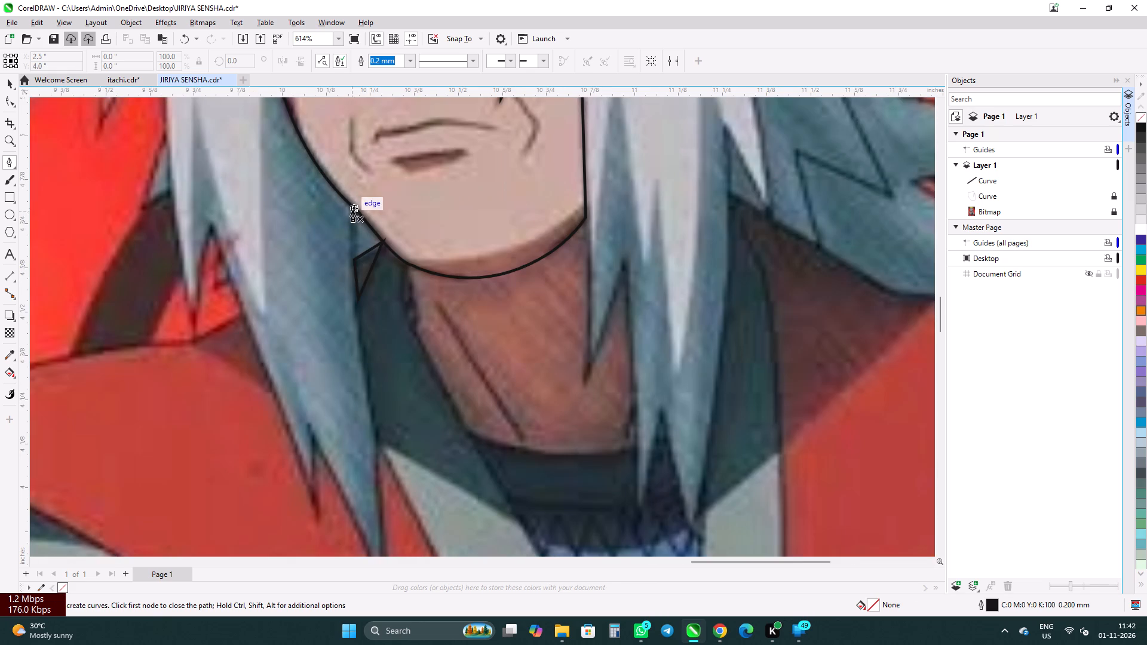
click(352, 210)
click(352, 259)
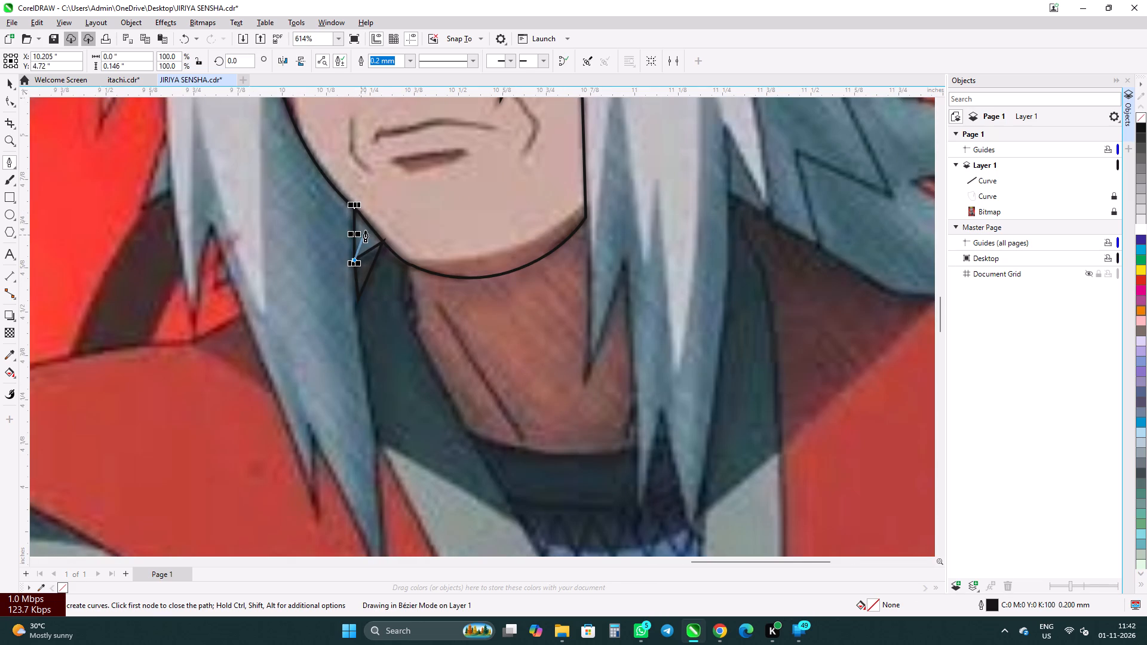
click(382, 241)
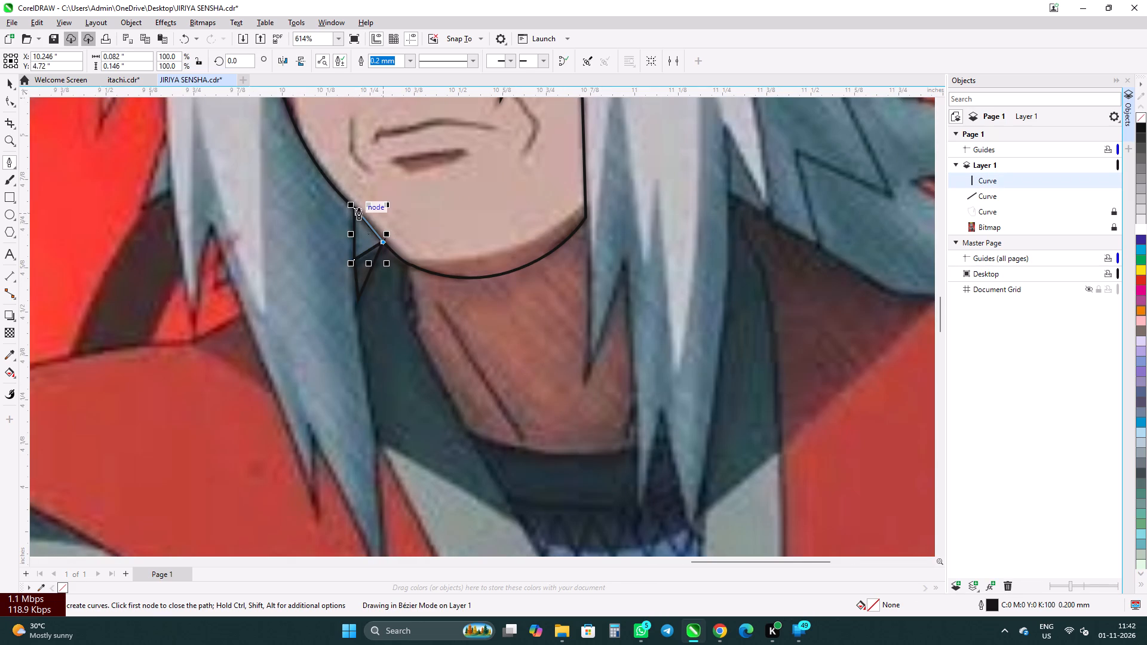
click(356, 208)
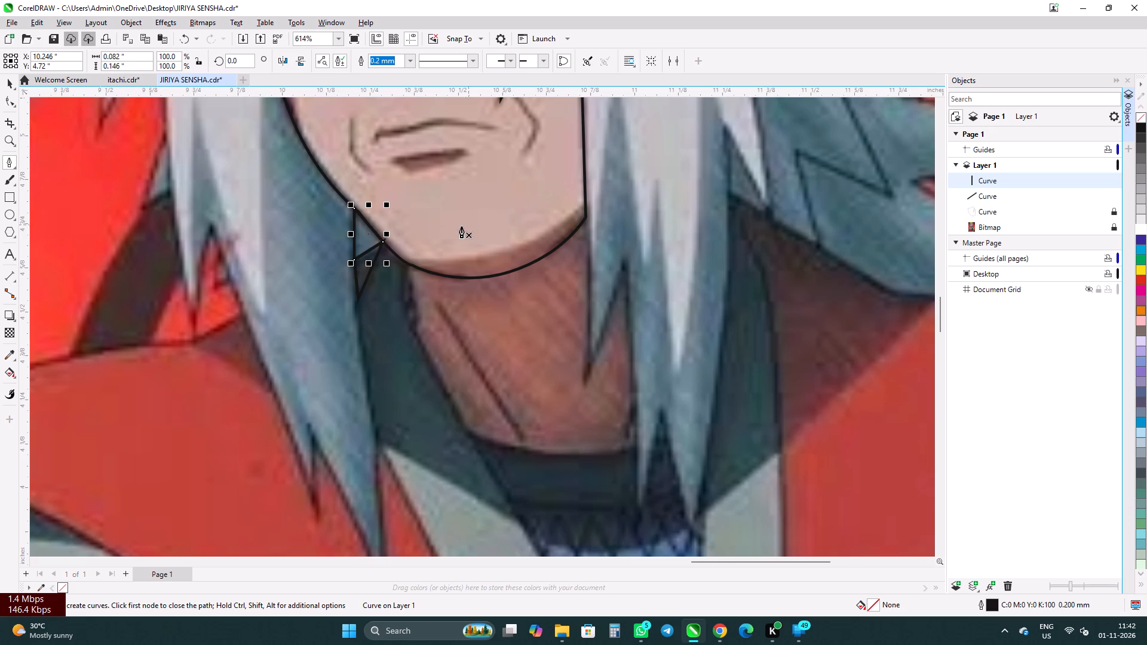
Start a Pen path at the collar triangle's lower corner and trace the hair strand's inner edge about 0.86 inches down to its tip.
scroll(358, 259, down, 6)
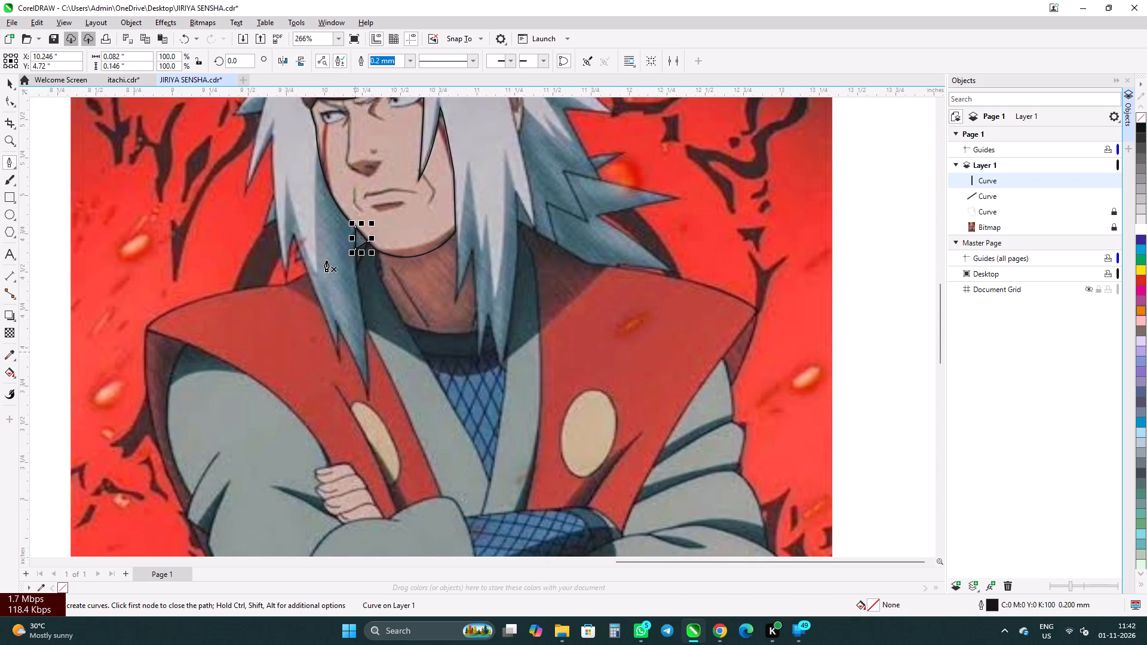
scroll(363, 238, up, 5)
scroll(349, 263, down, 5)
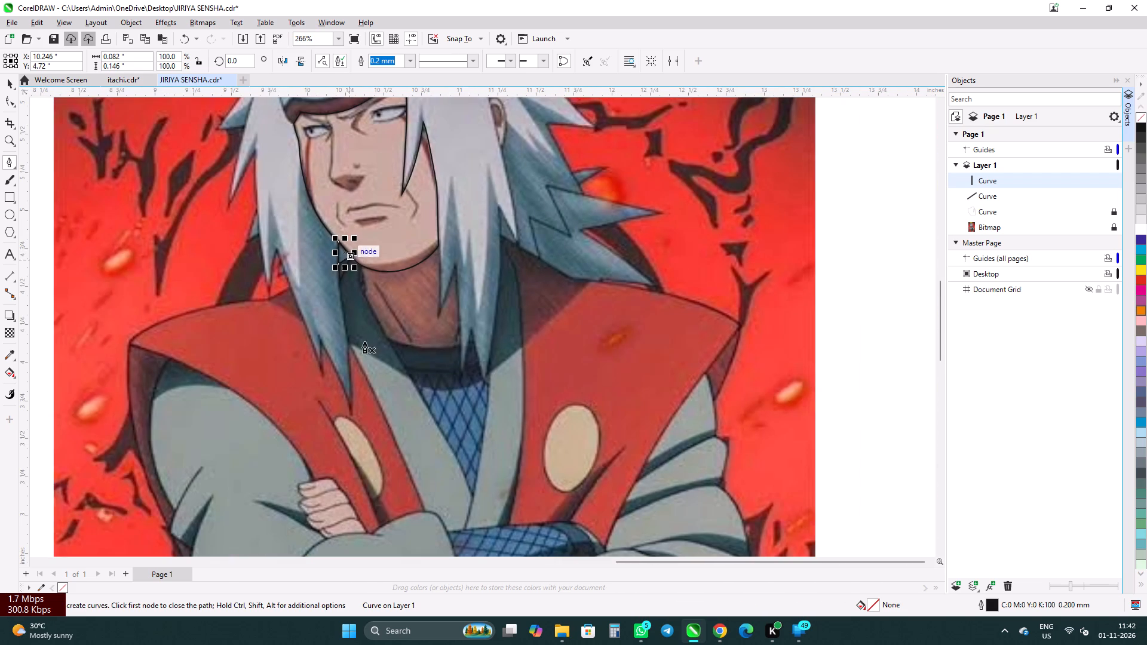
scroll(349, 388, up, 3)
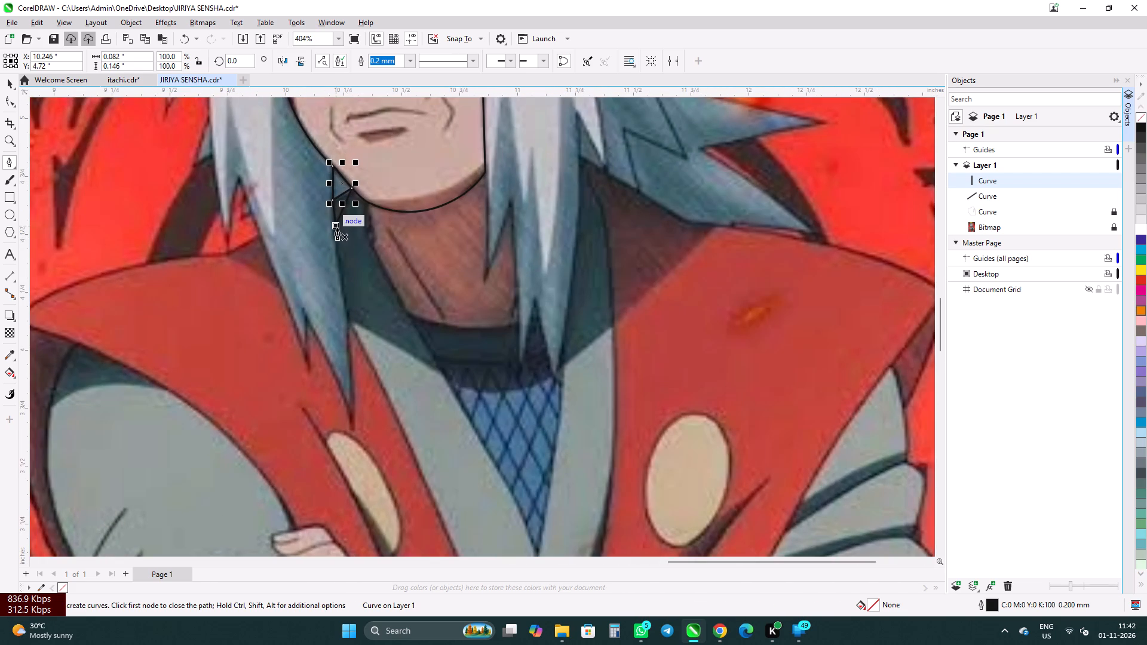
click(337, 228)
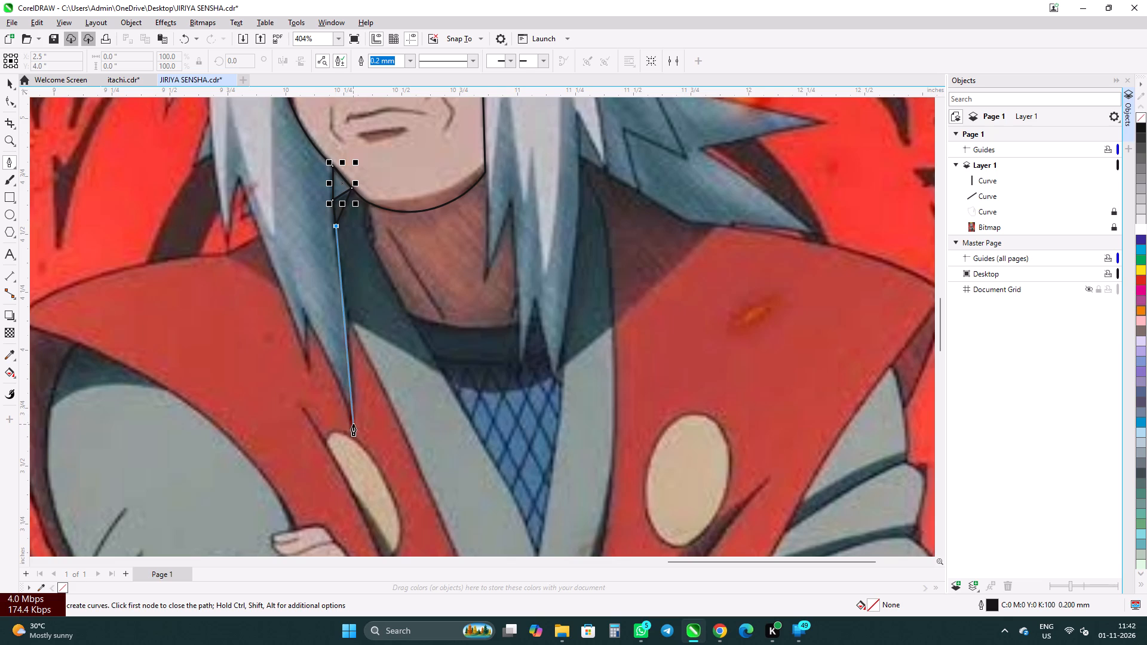
drag(353, 424, 355, 471)
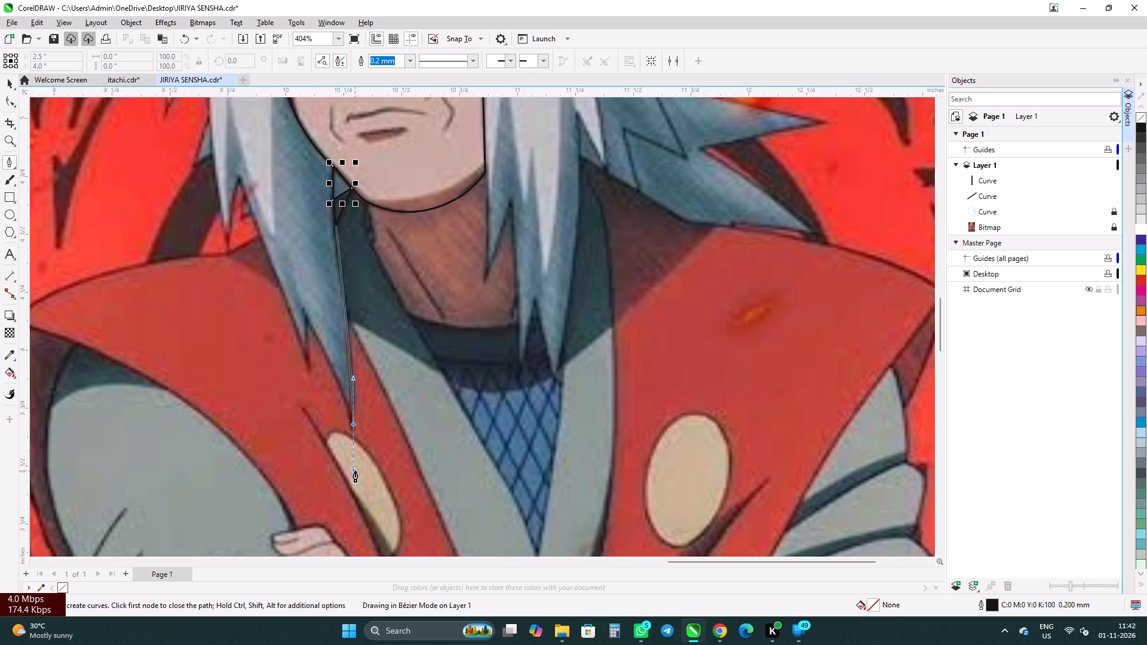
drag(355, 471, 354, 471)
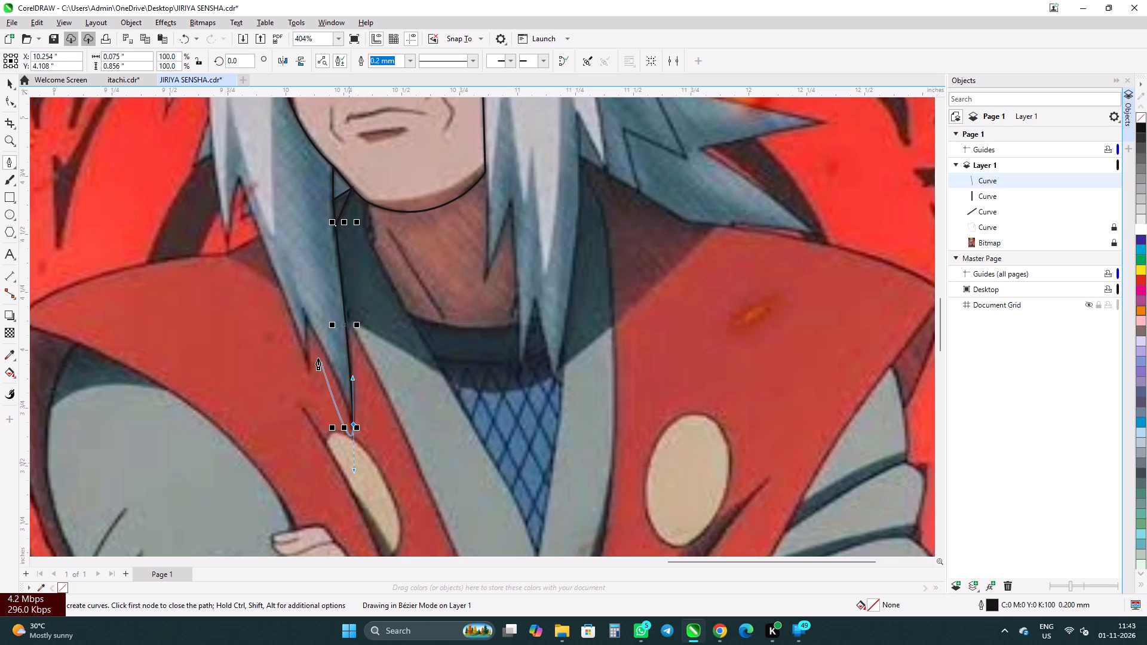
alt+click(353, 424)
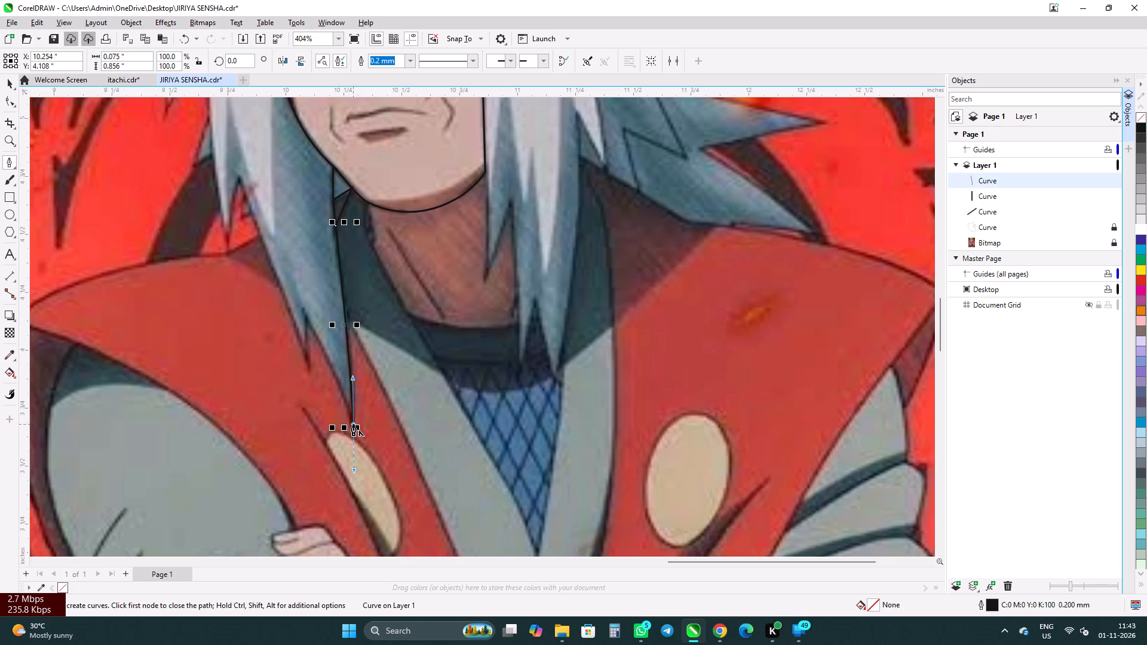
alt+click(353, 424)
Continue the hair path along the jagged lower edge, through both notches and the short spike, to the outermost lower tip.
drag(303, 311, 284, 311)
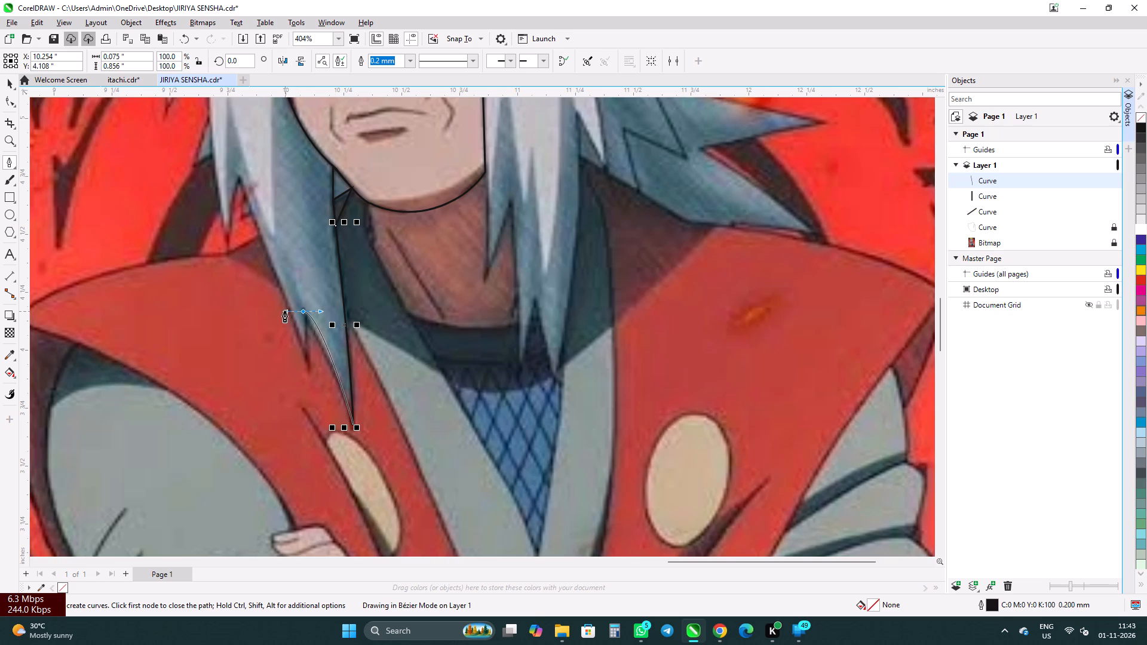
drag(284, 311, 275, 292)
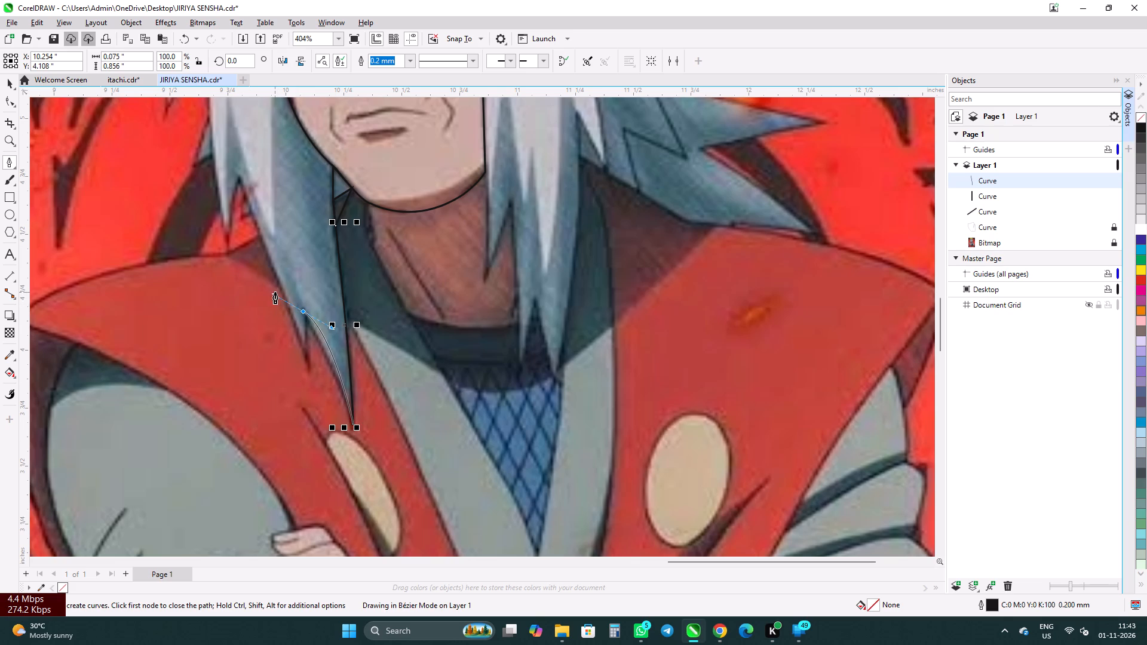
drag(275, 292, 277, 289)
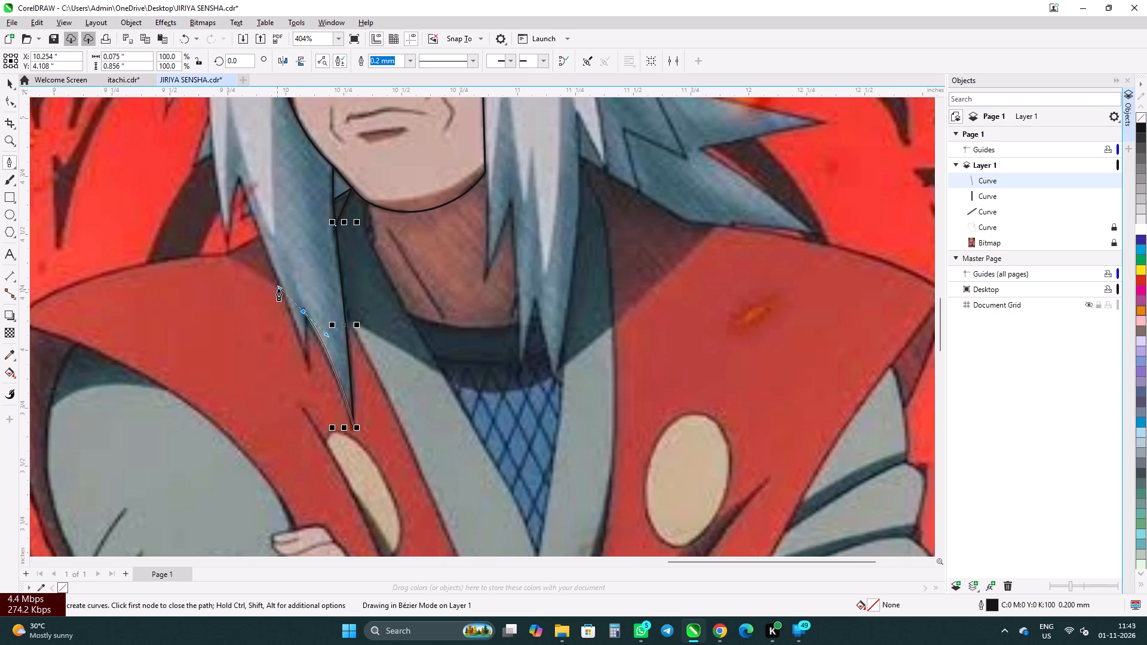
alt+click(304, 311)
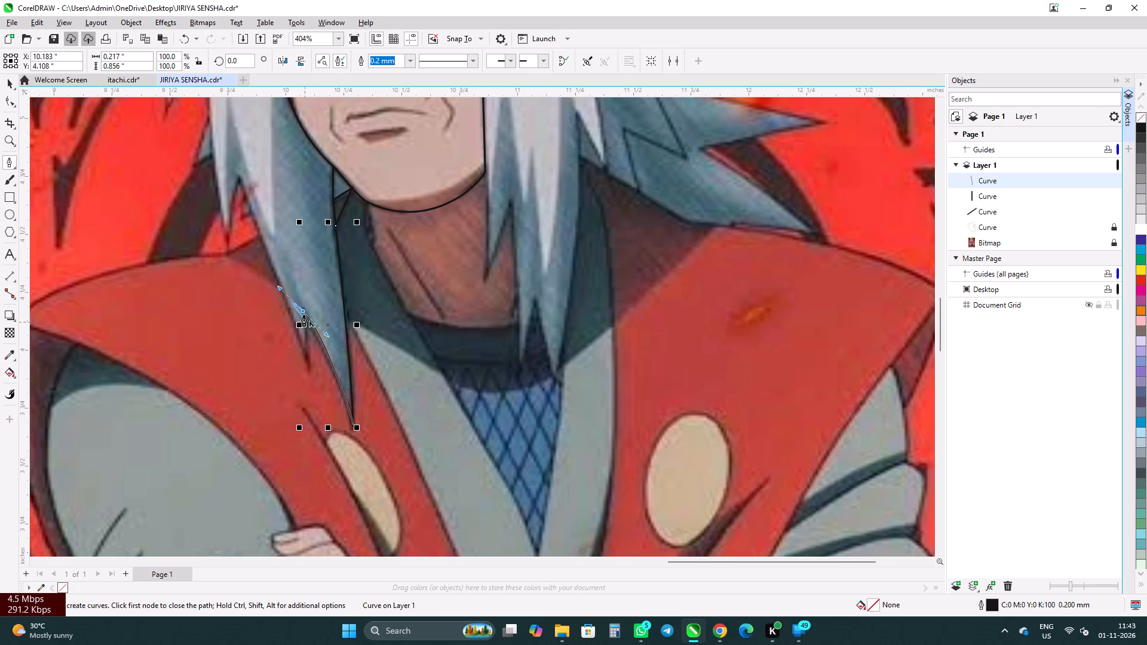
alt+click(303, 314)
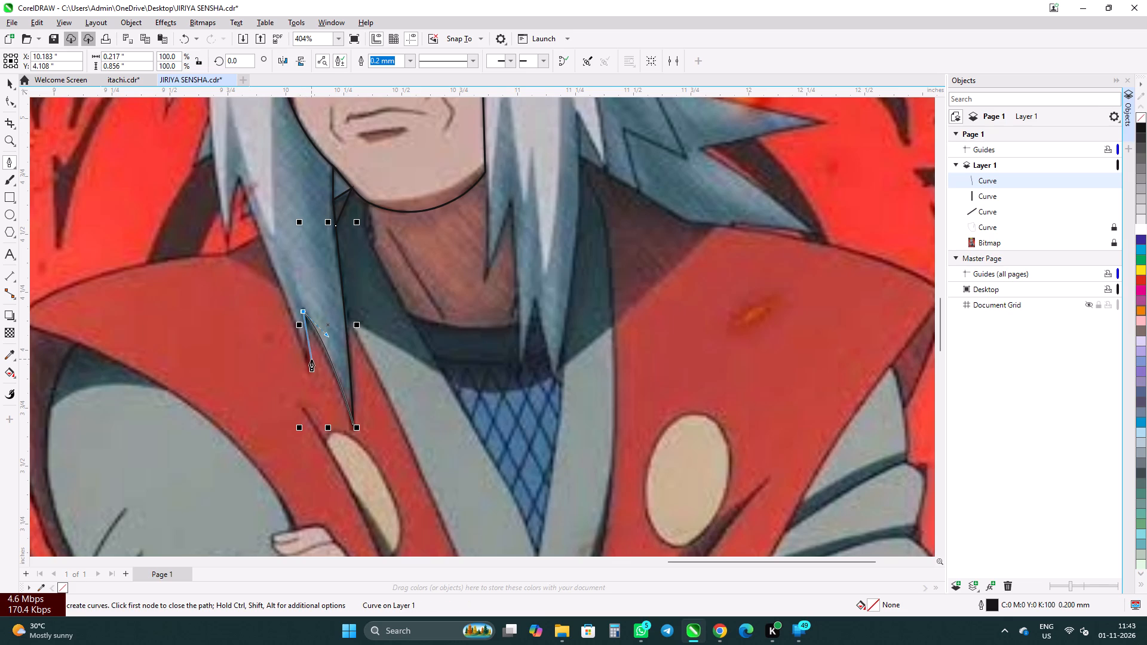
click(309, 363)
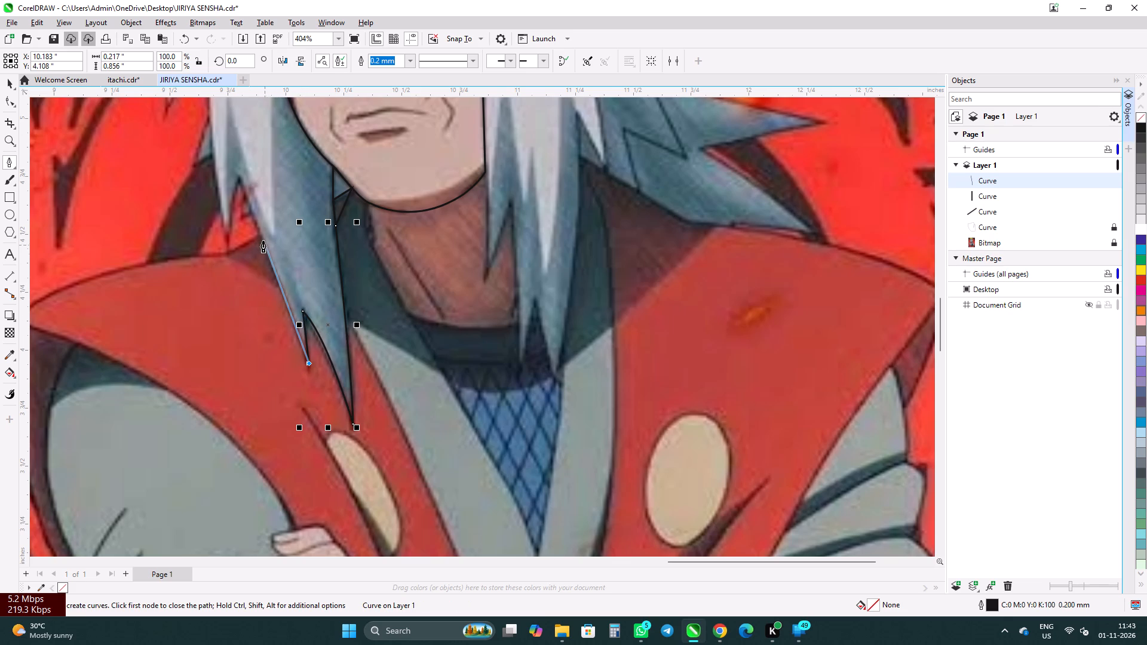
click(238, 177)
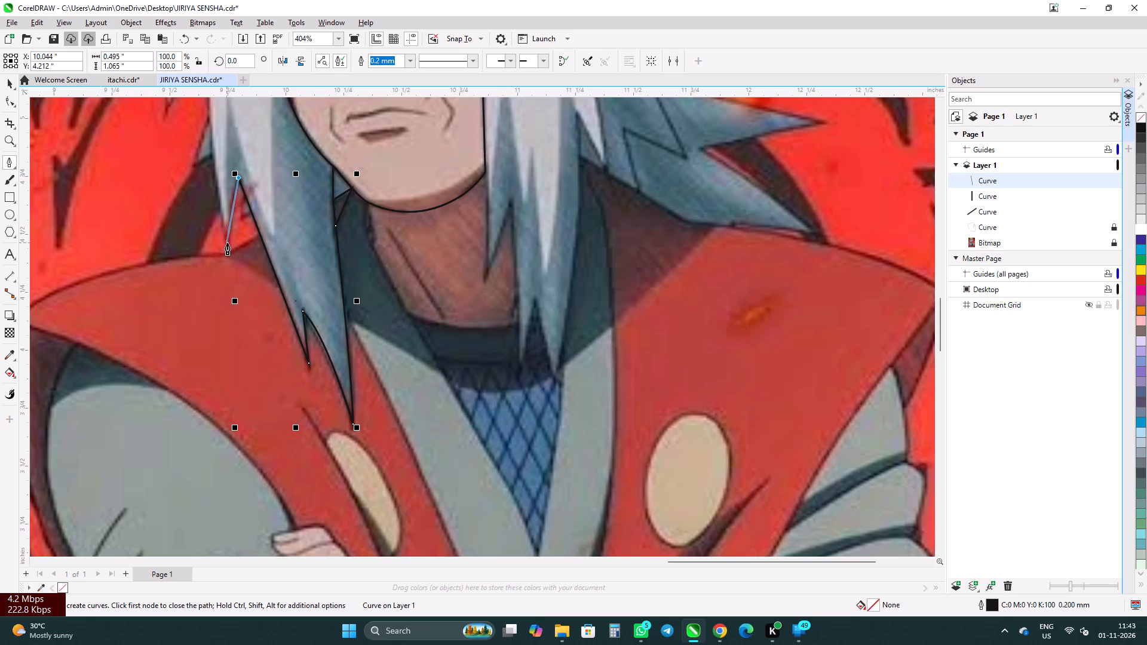
click(227, 248)
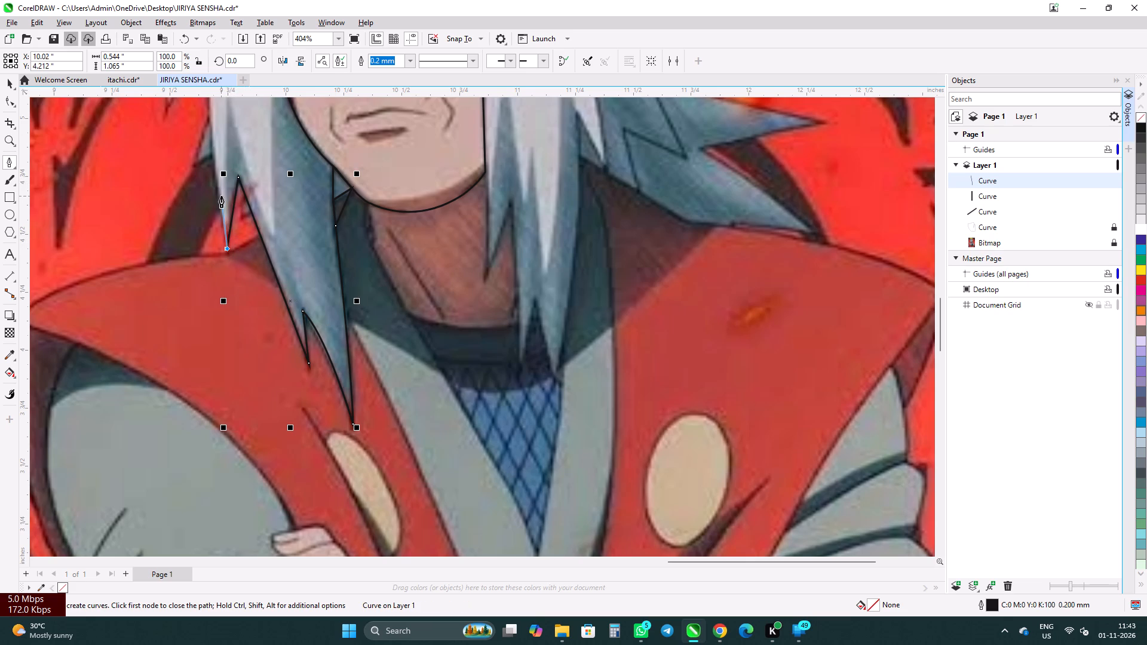
Extend the hair path up the strand's outer edge to the notch level with the eyes, making it about 0.64 by 1.78 inches overall.
scroll(214, 168, down, 12)
scroll(213, 128, up, 7)
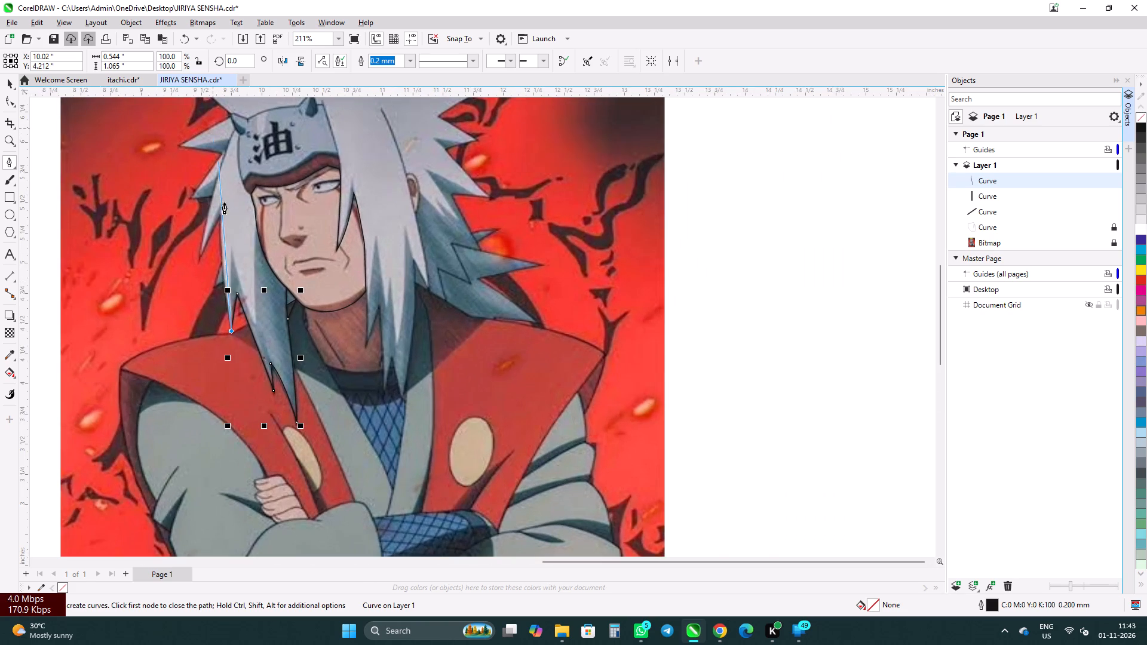
scroll(202, 260, up, 2)
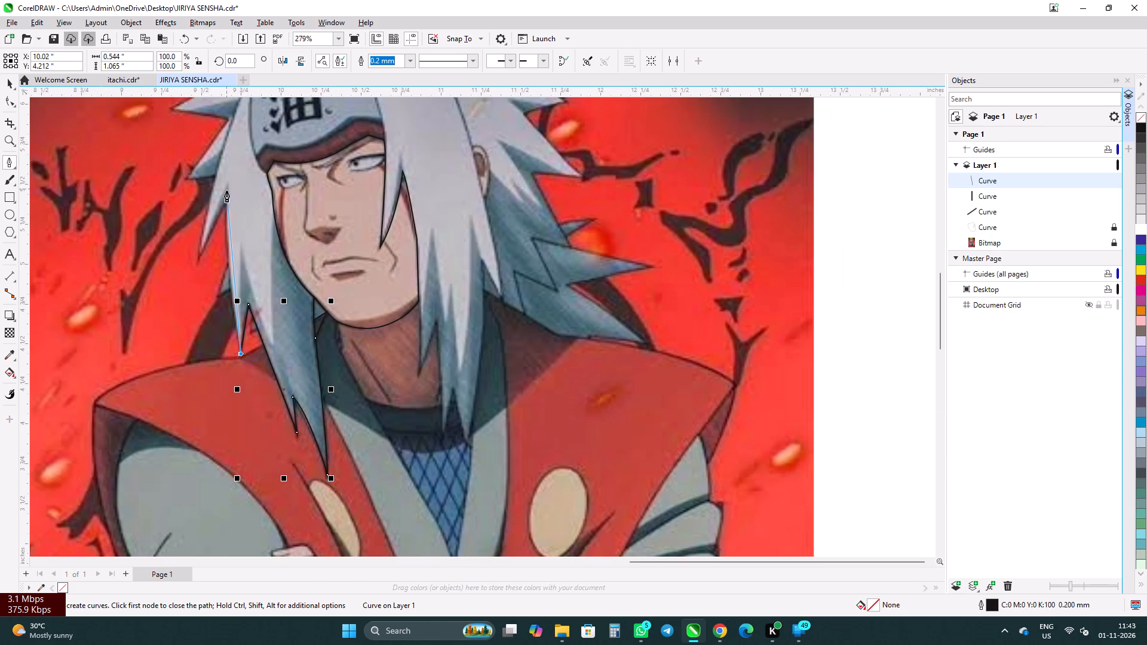
drag(226, 191, 228, 180)
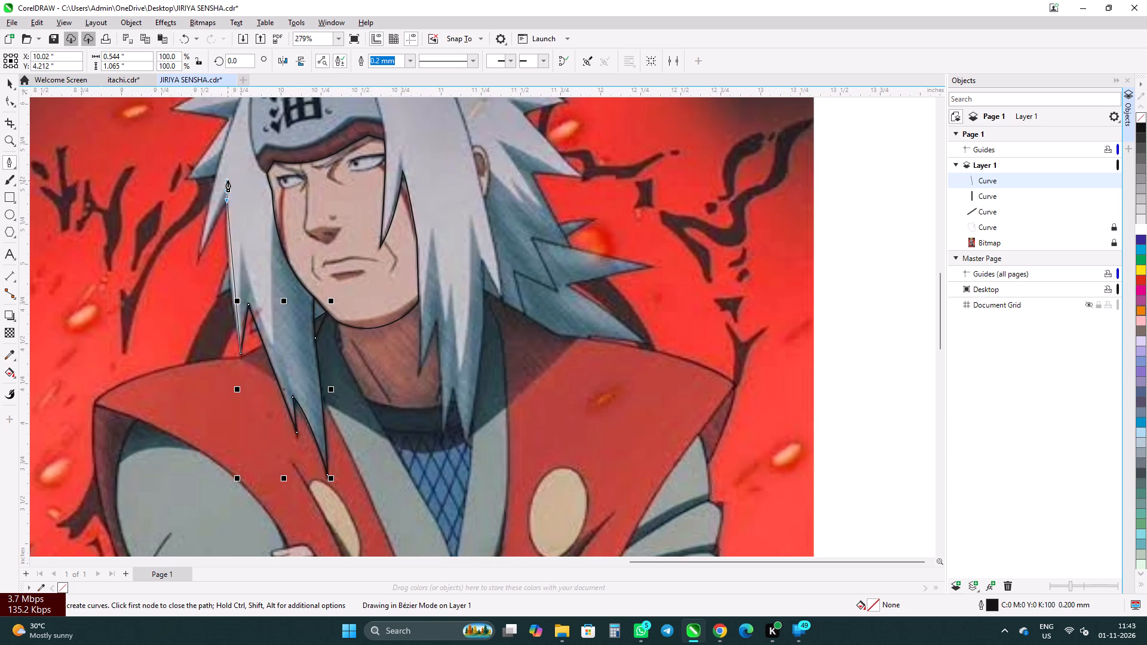
drag(228, 180, 235, 162)
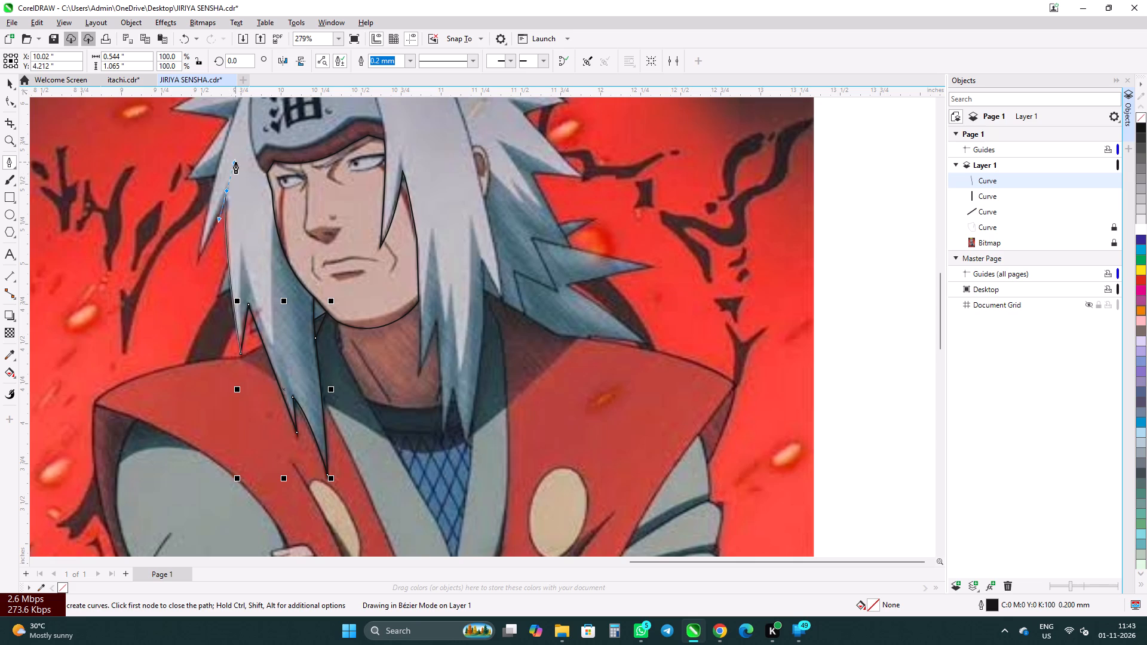
drag(235, 162, 232, 164)
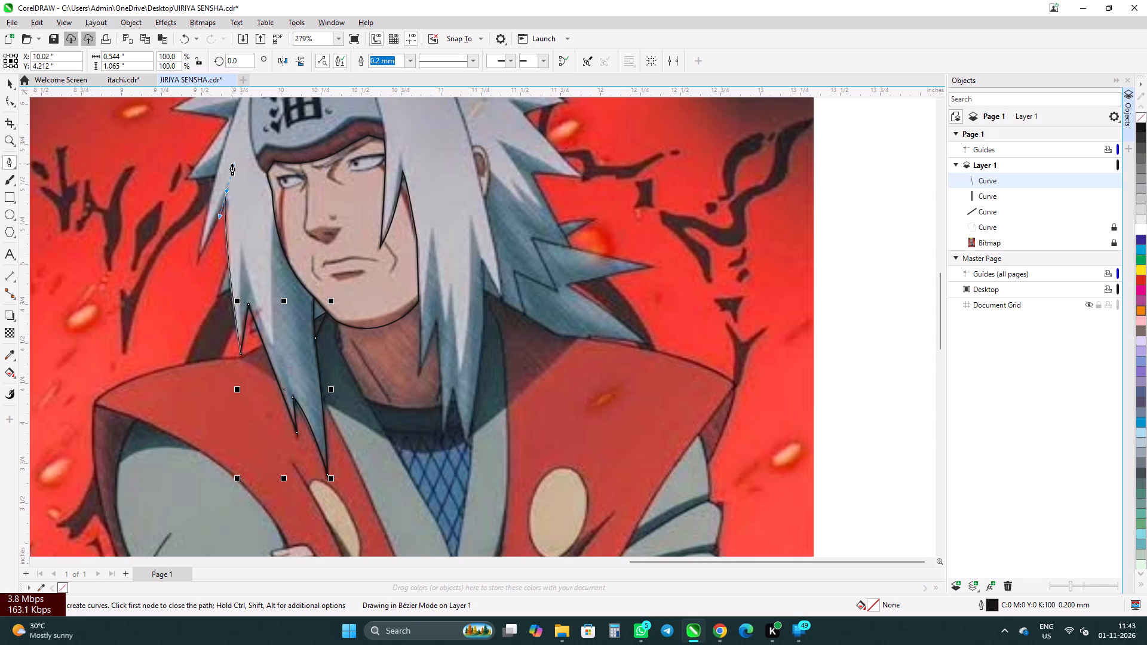
drag(232, 164, 237, 164)
drag(237, 164, 235, 167)
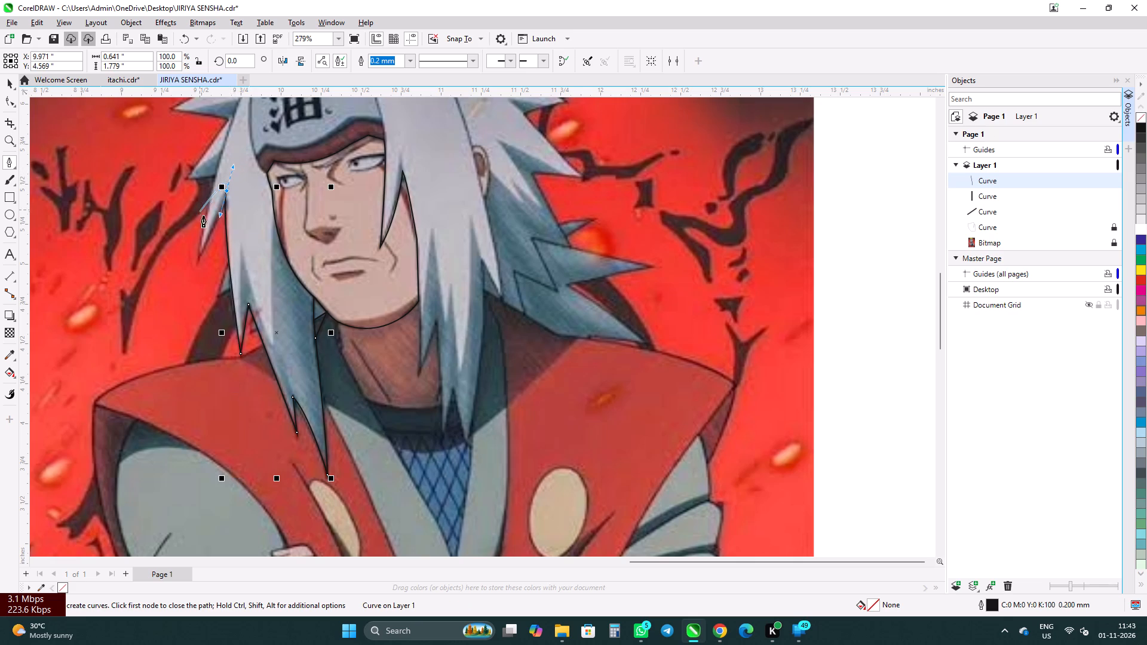
alt+click(228, 192)
Extend the hair path down to the outer spike's pointed tip, making the path about 0.81 by 1.78 inches overall.
drag(199, 256, 195, 262)
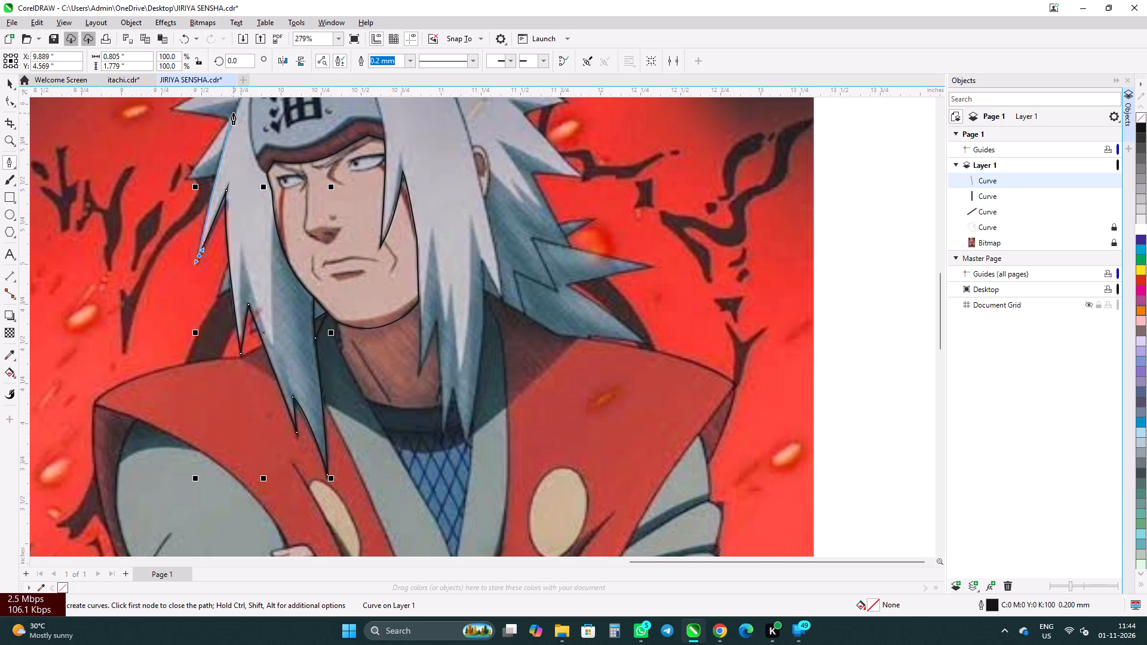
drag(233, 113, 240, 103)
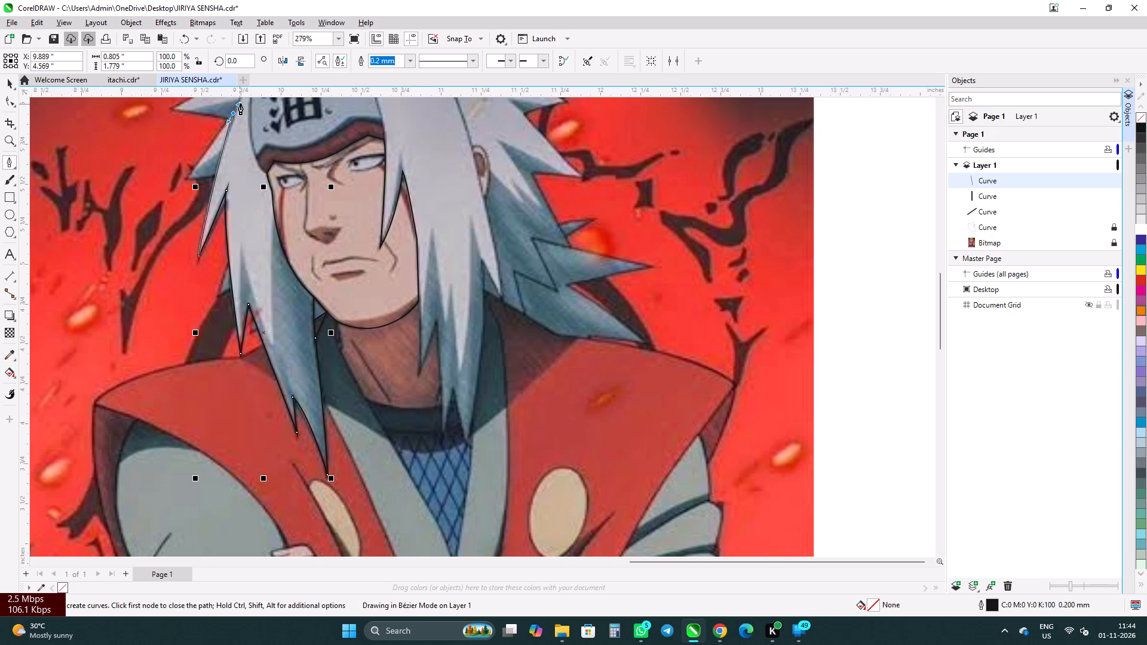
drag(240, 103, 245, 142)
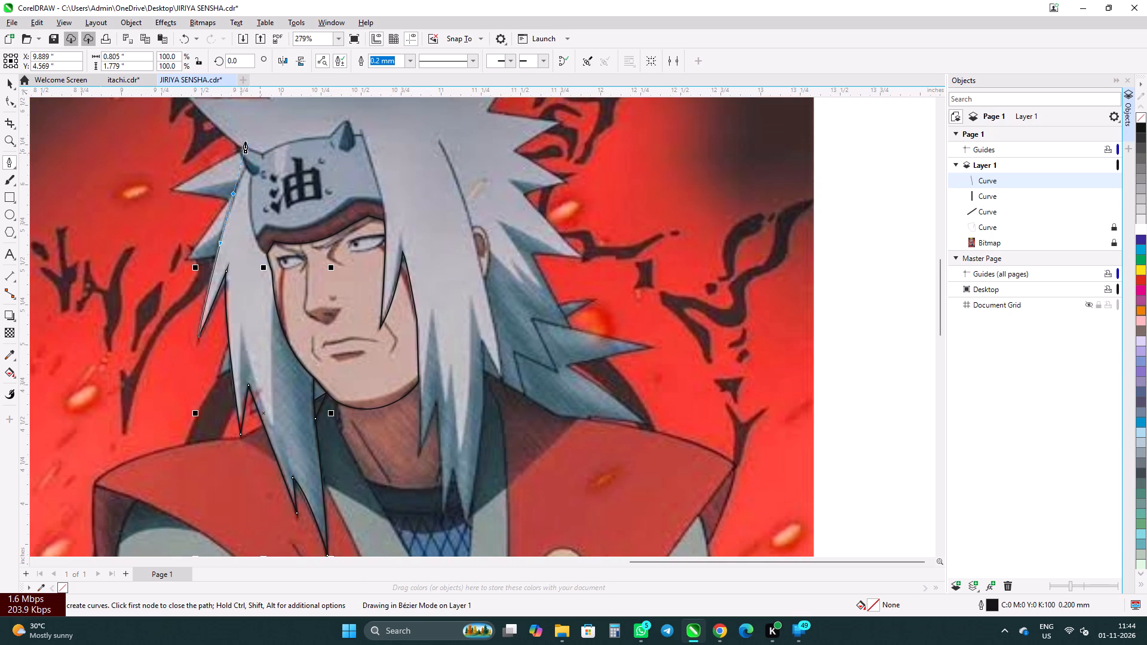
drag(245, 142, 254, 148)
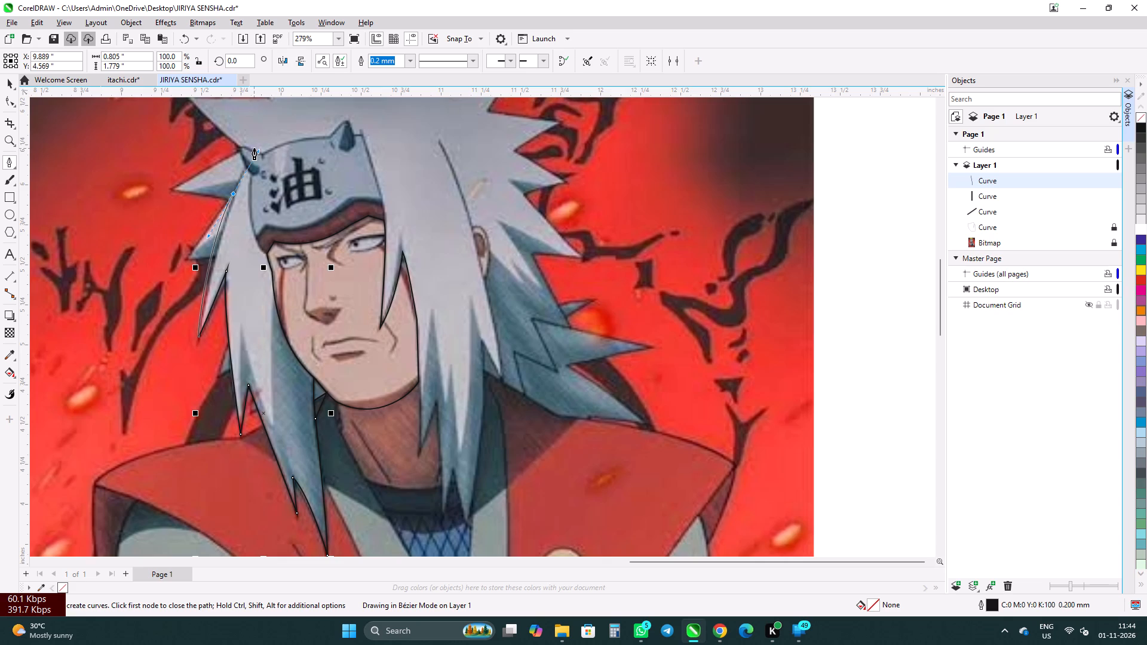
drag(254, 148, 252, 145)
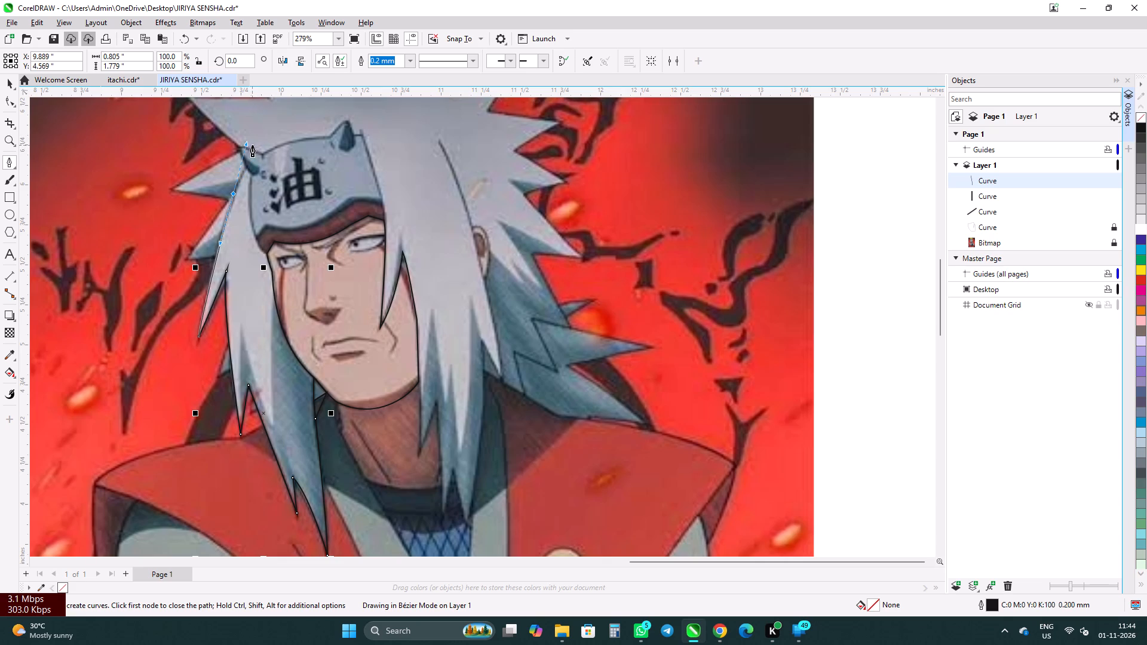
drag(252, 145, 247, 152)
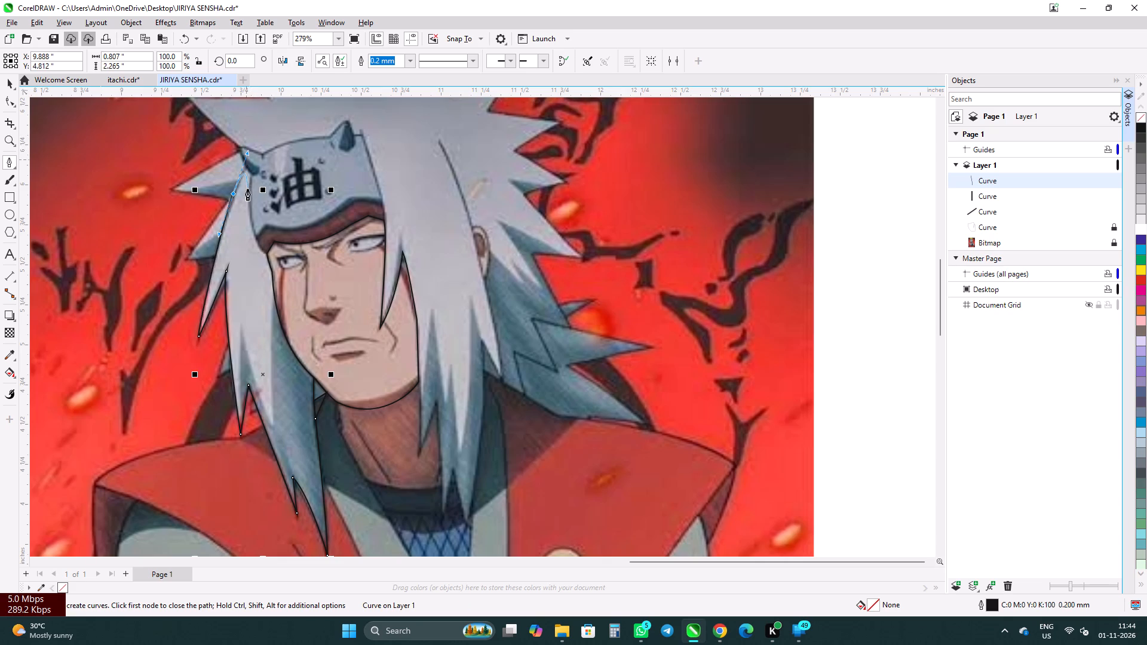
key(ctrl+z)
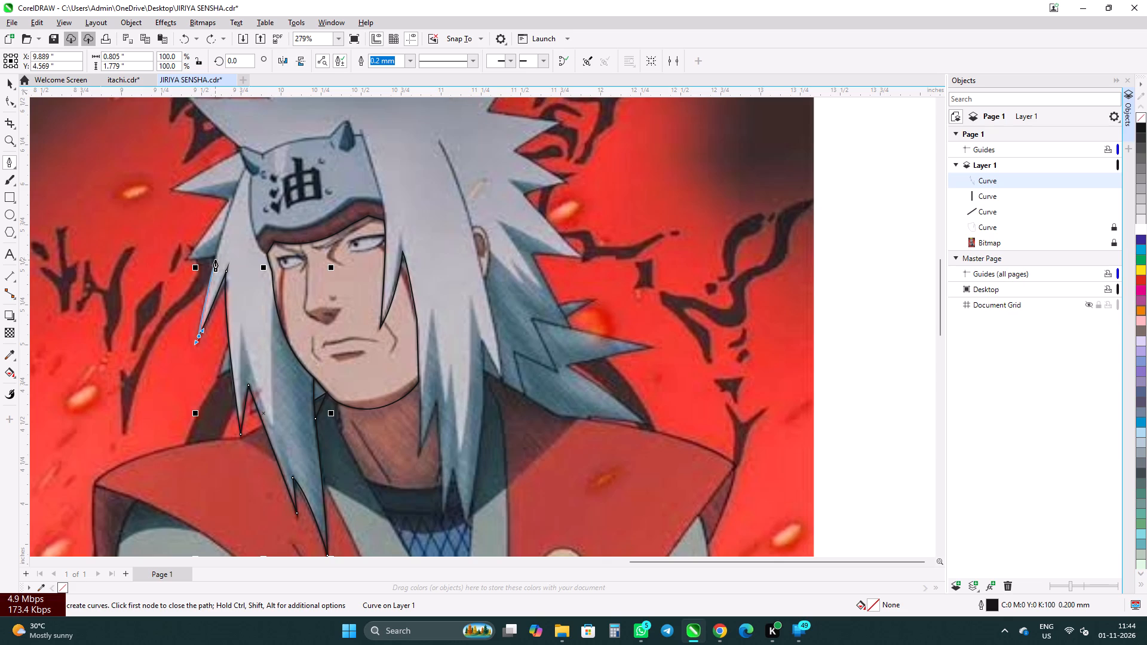
Add a segment from the spike tip up the outer edge to the side tuft junction, bringing the path's height to about 1.87 inches.
click(215, 256)
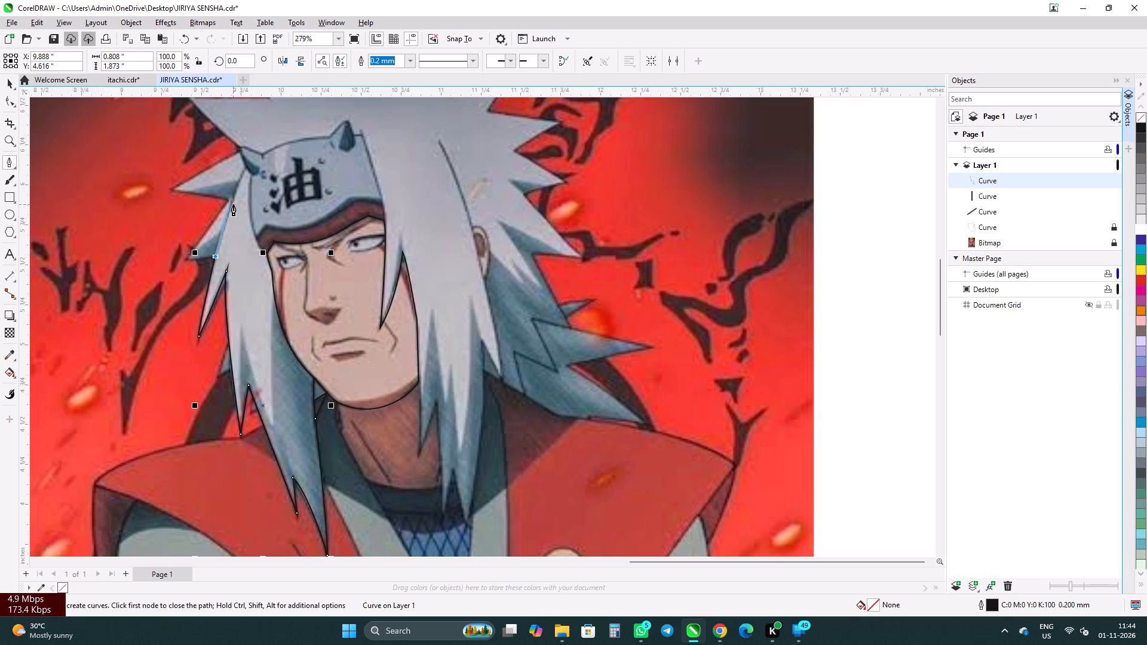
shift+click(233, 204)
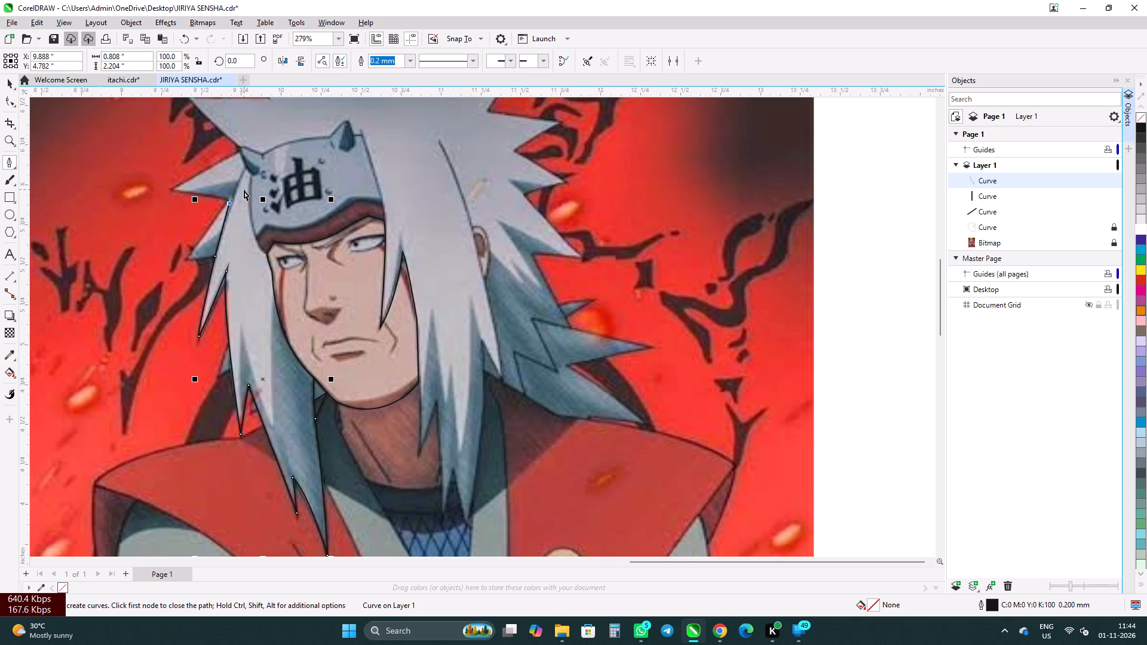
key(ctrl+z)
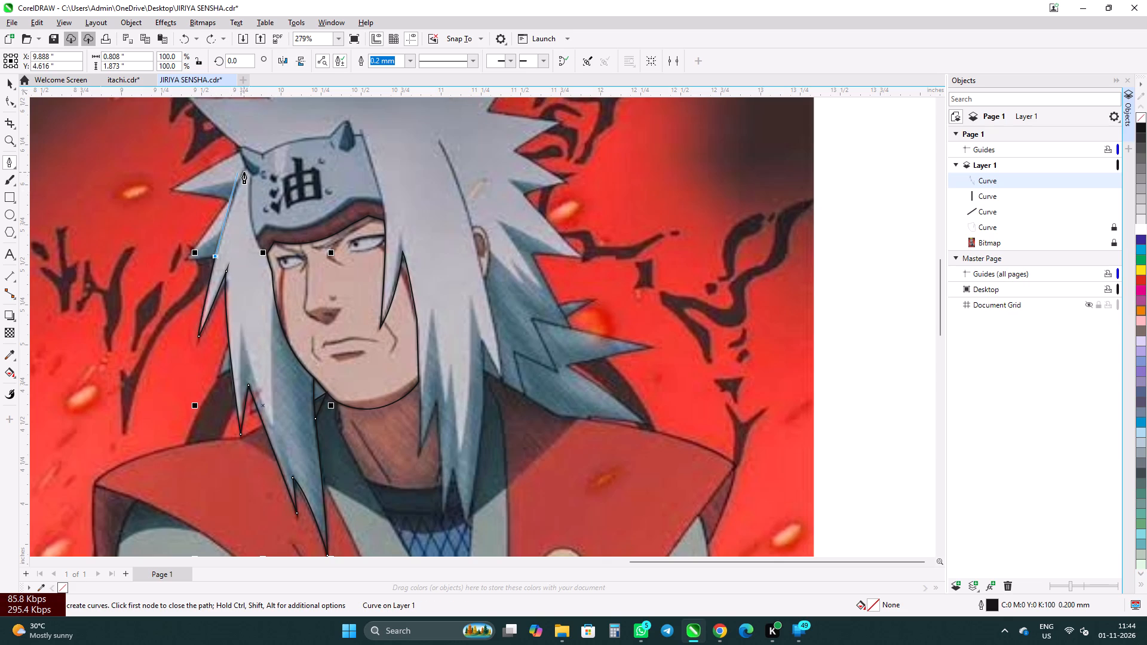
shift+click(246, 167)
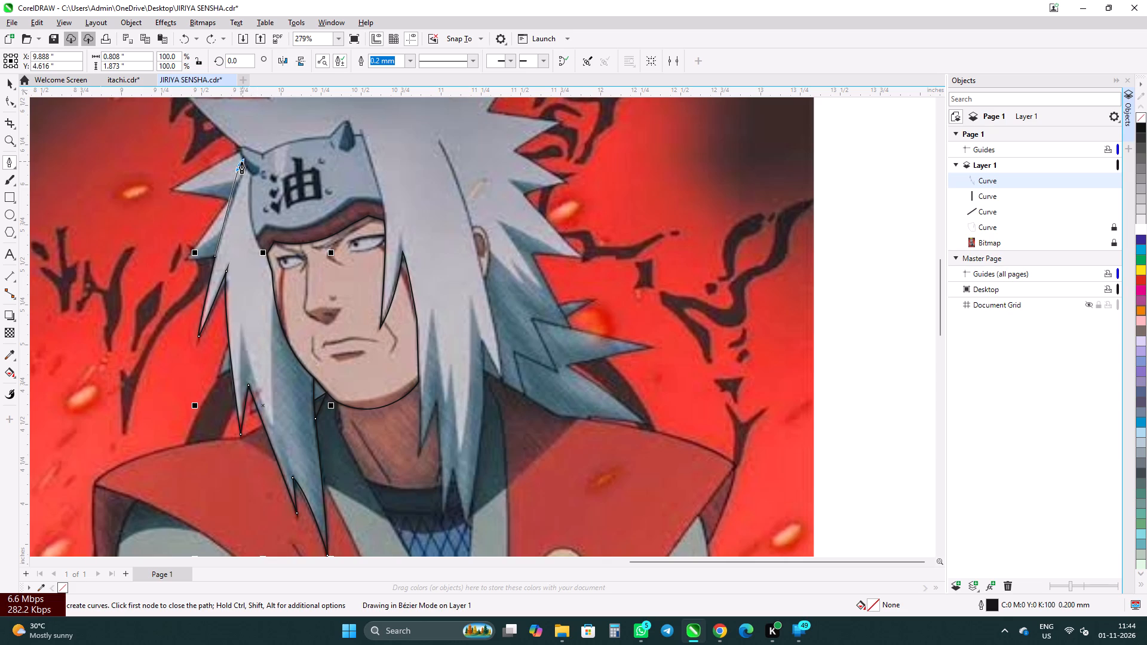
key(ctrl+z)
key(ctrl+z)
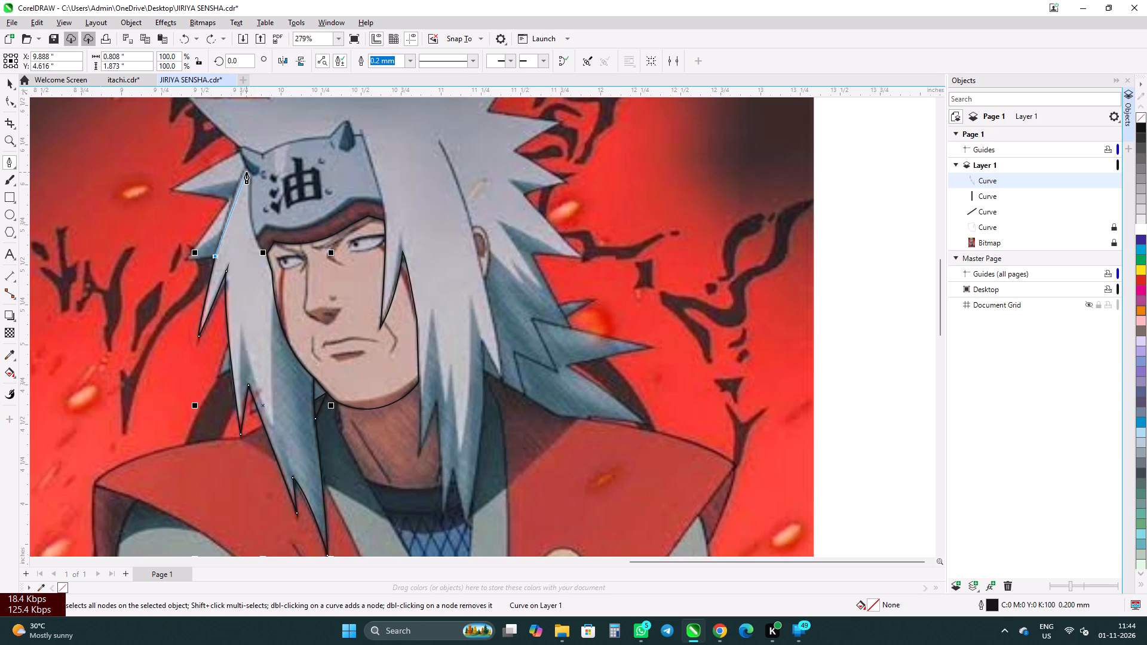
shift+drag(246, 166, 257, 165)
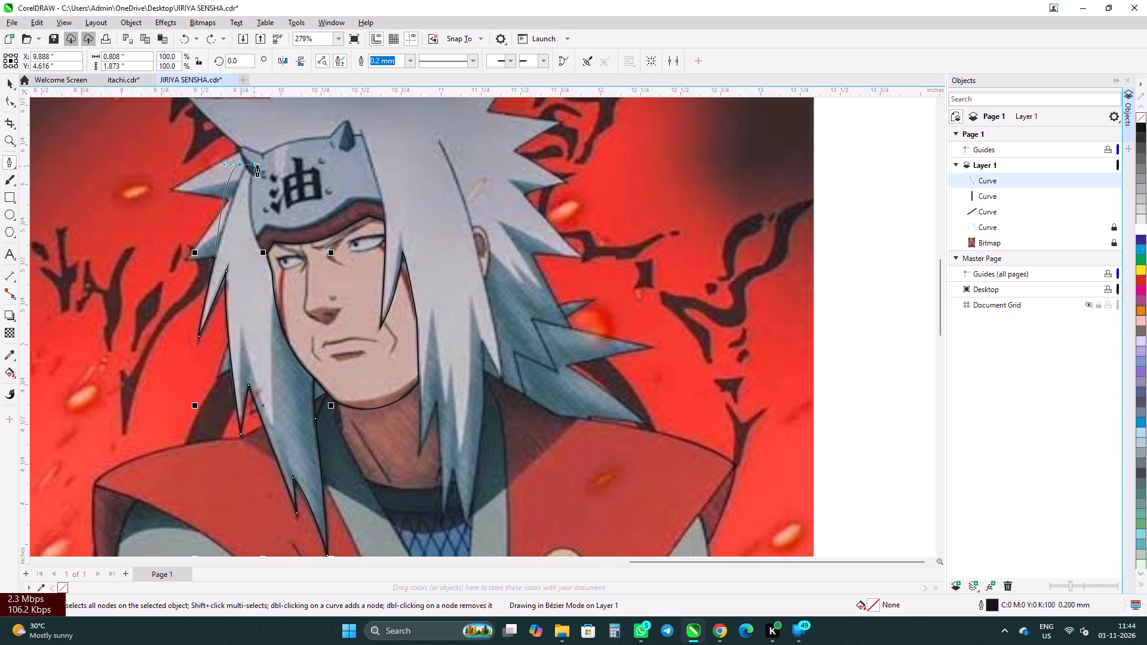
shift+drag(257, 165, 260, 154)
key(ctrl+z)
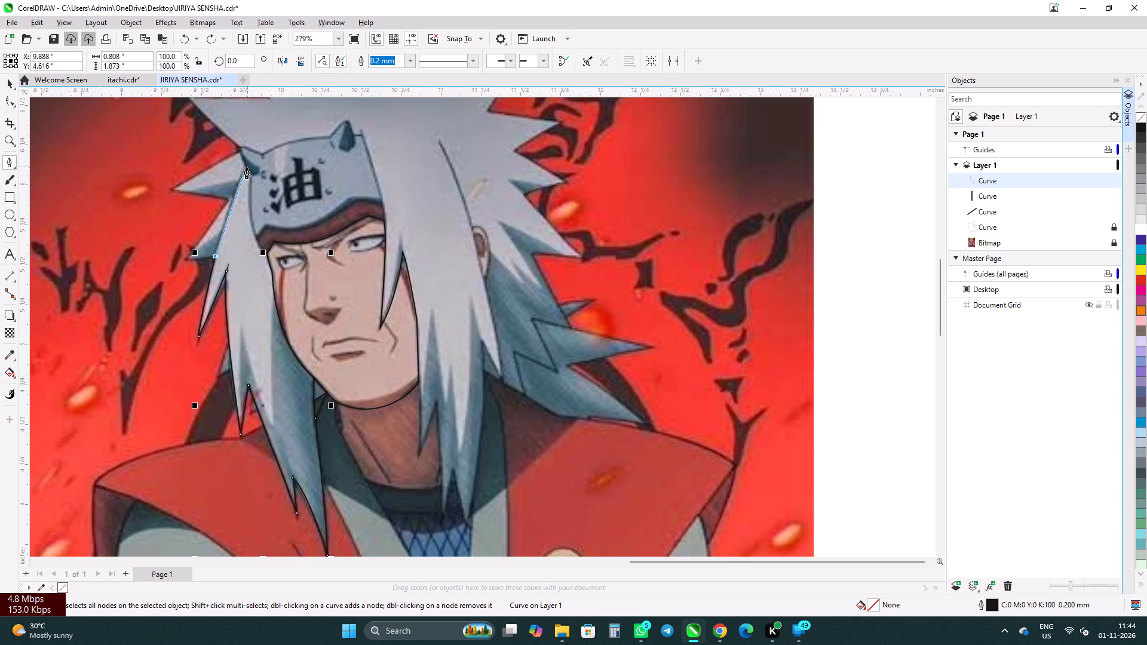
Curve the hair path up to a sharp corner node at the headband's small horn, making it about 0.81 by 2.43 inches overall.
drag(246, 167, 257, 161)
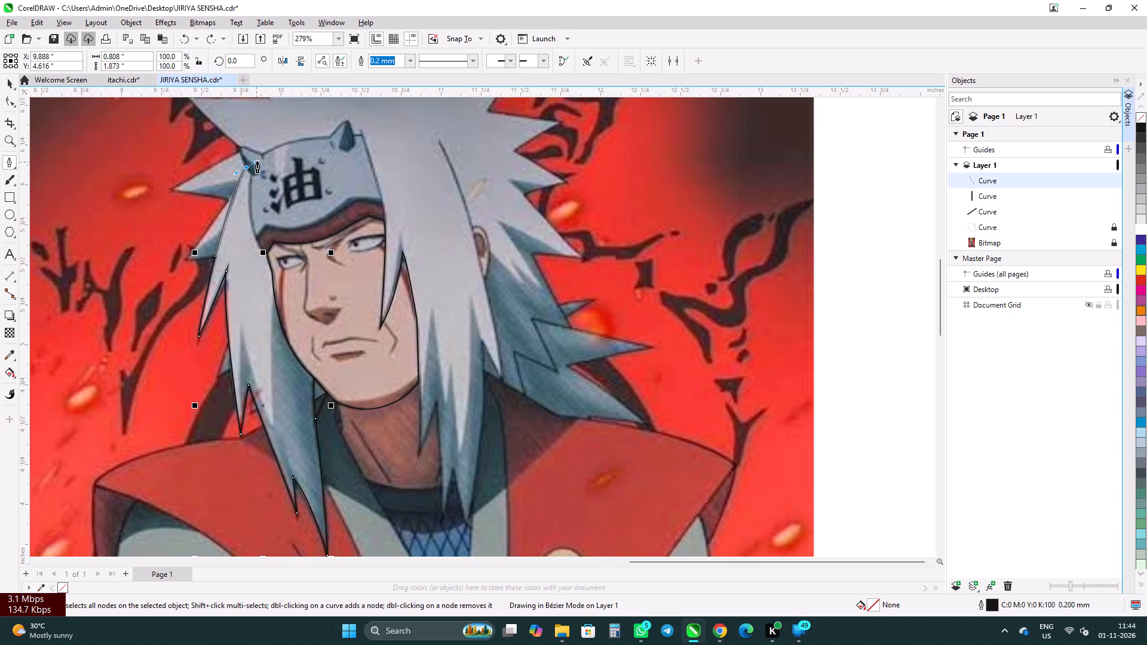
drag(257, 161, 257, 156)
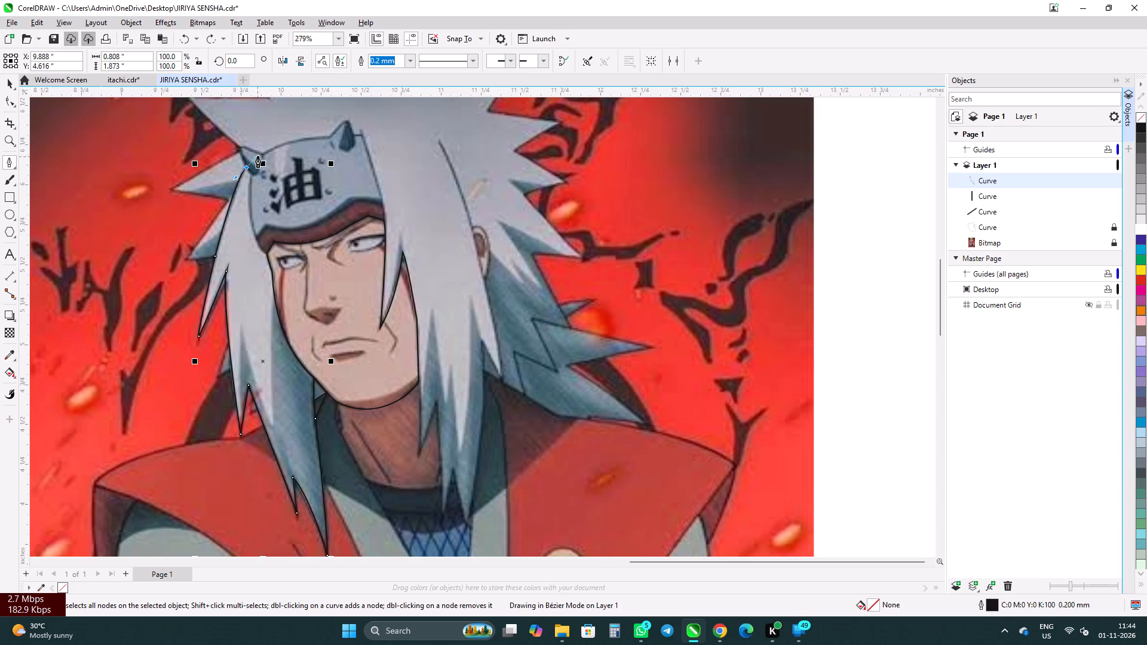
scroll(232, 159, up, 7)
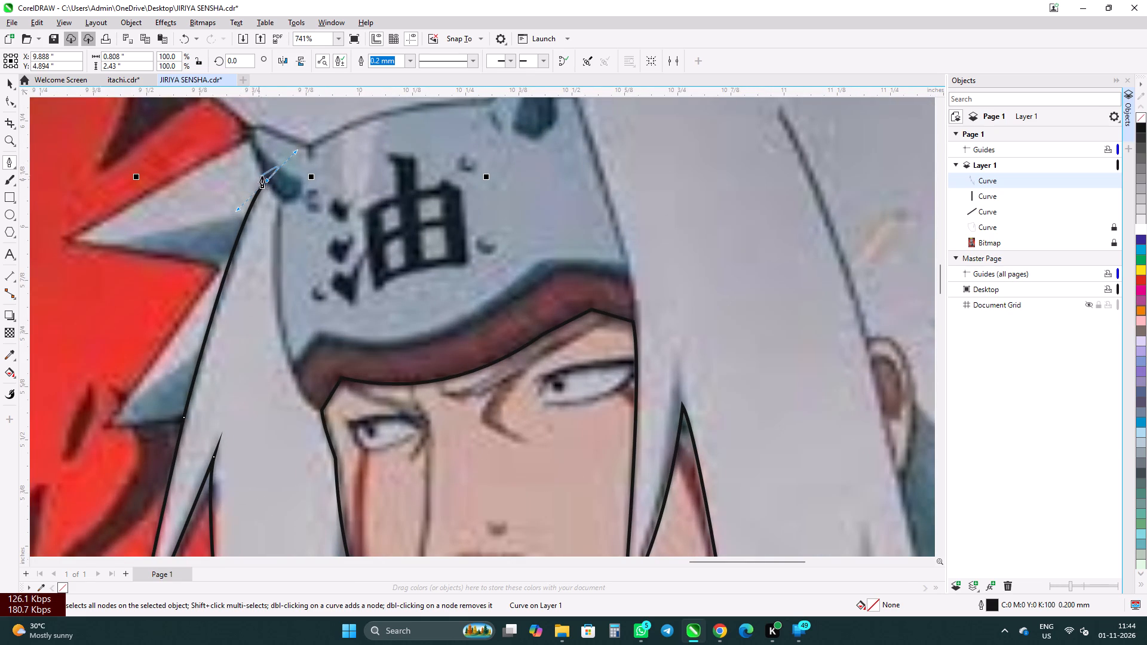
alt+click(270, 183)
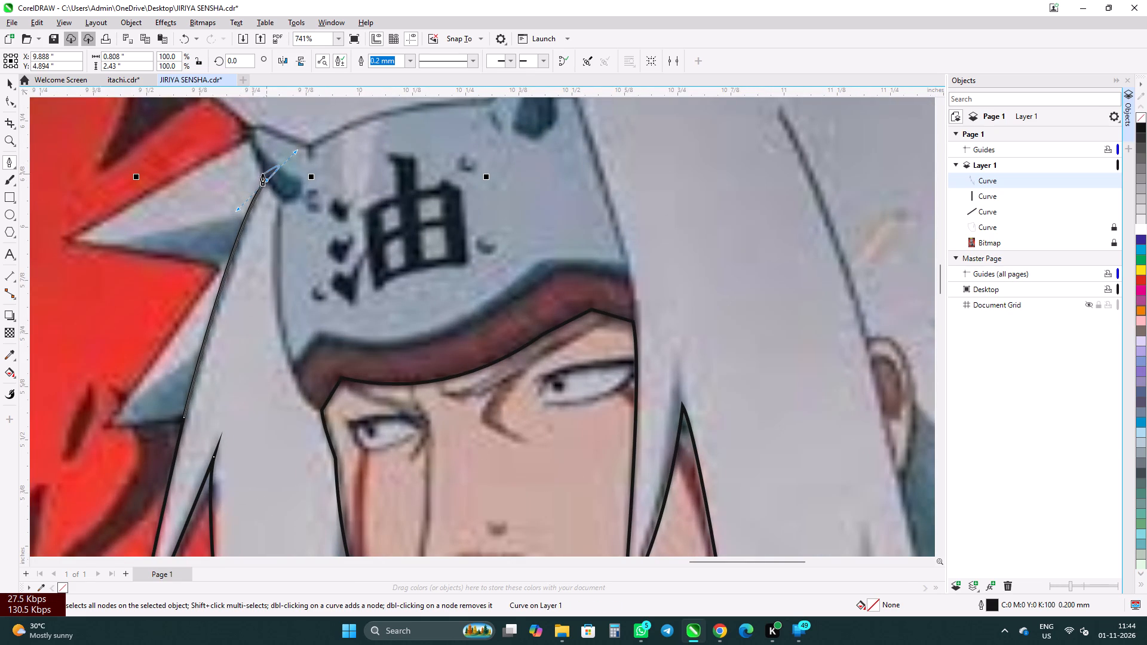
alt+click(265, 180)
Add a short curved segment along the horn's lower edge to the headband's side edge, ending in a corner node.
scroll(253, 165, down, 11)
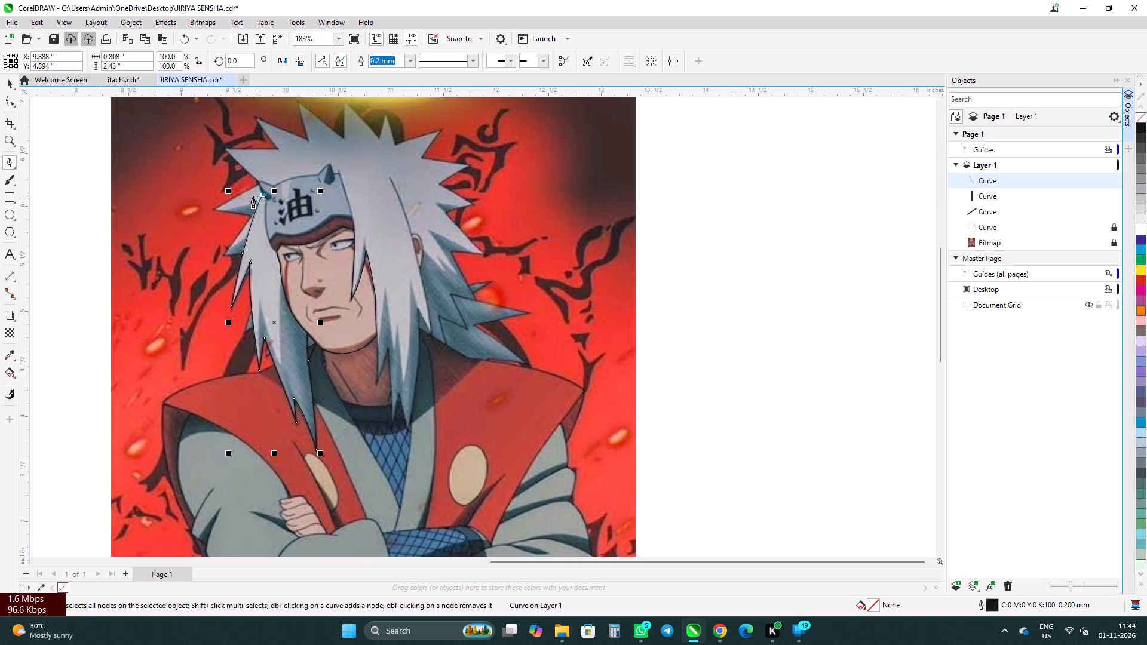
scroll(260, 218, up, 3)
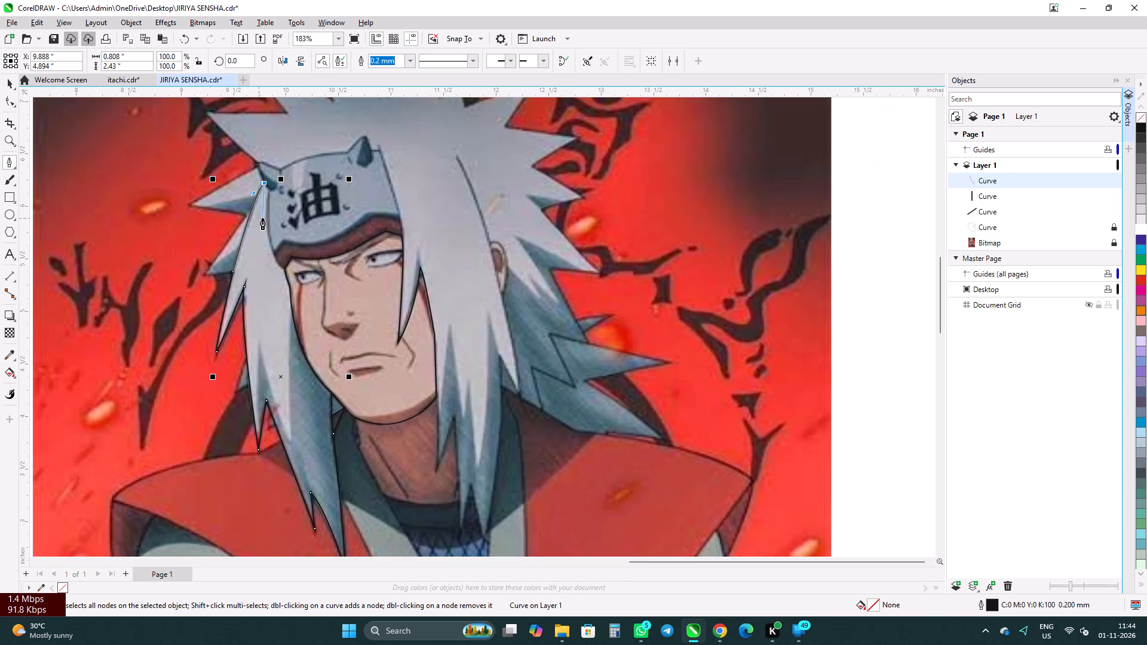
scroll(266, 203, up, 5)
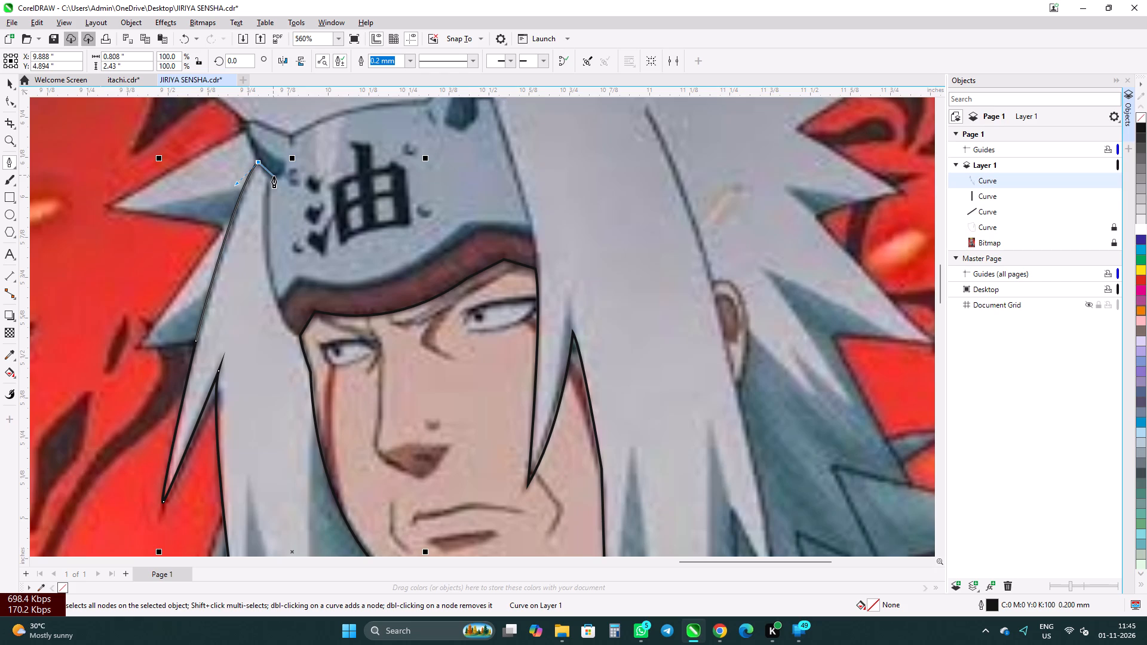
drag(274, 176, 282, 175)
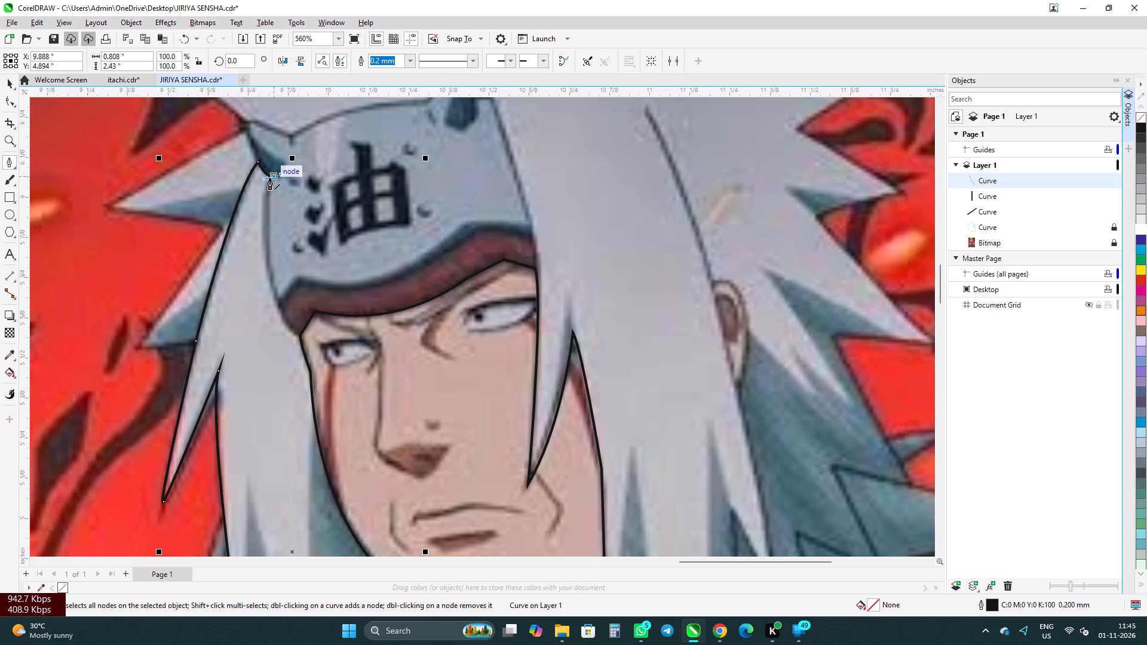
alt+click(274, 179)
alt+click(275, 174)
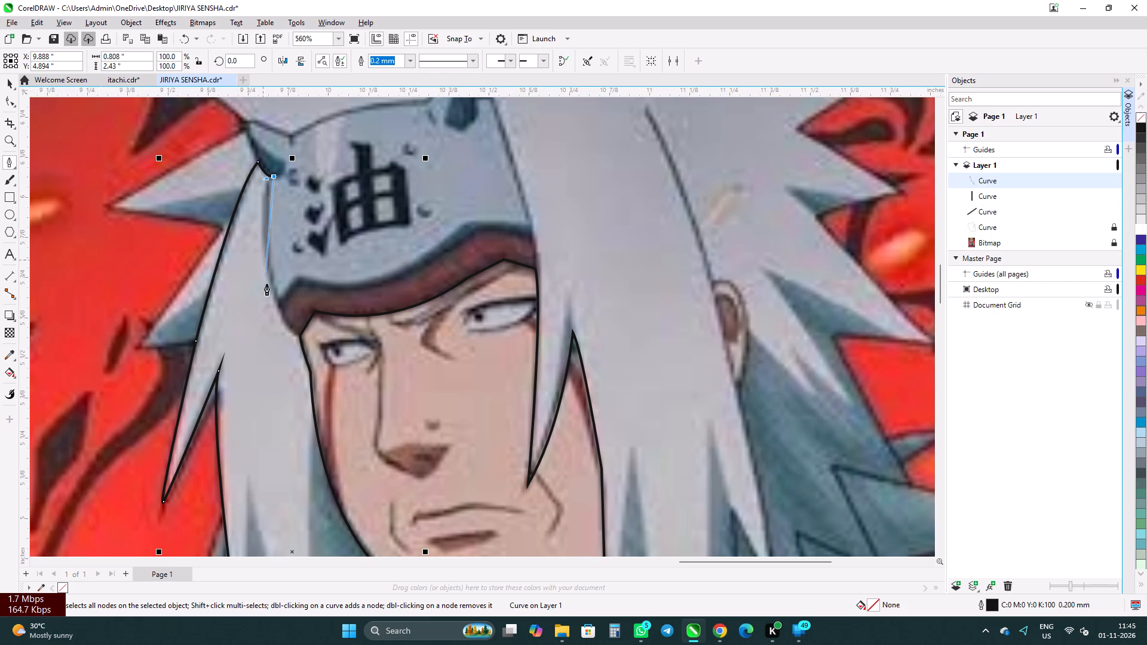
Trace the strand's edge down along the headband and its red trim to a corner node where the trim meets the face.
drag(279, 302, 311, 374)
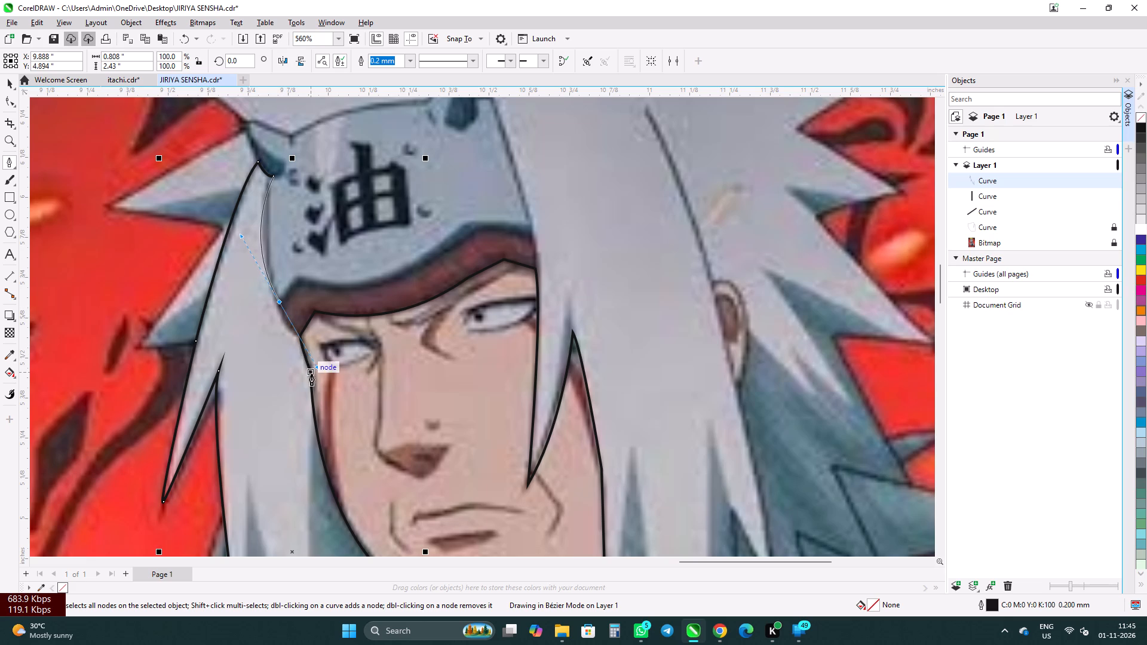
drag(311, 374, 309, 355)
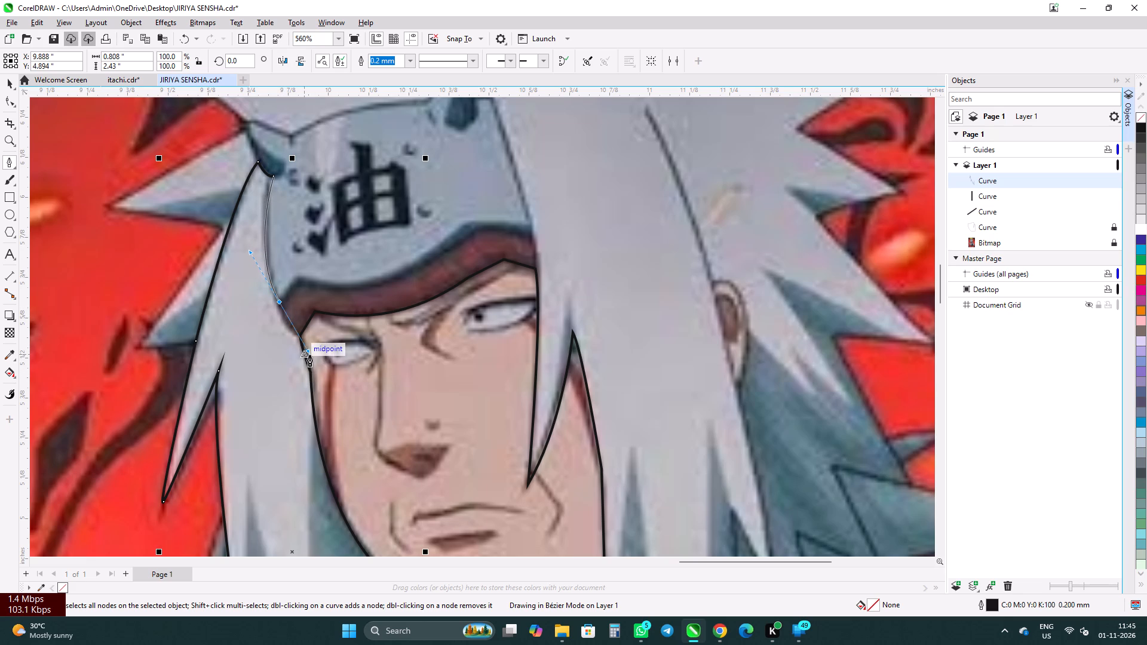
drag(309, 355, 314, 364)
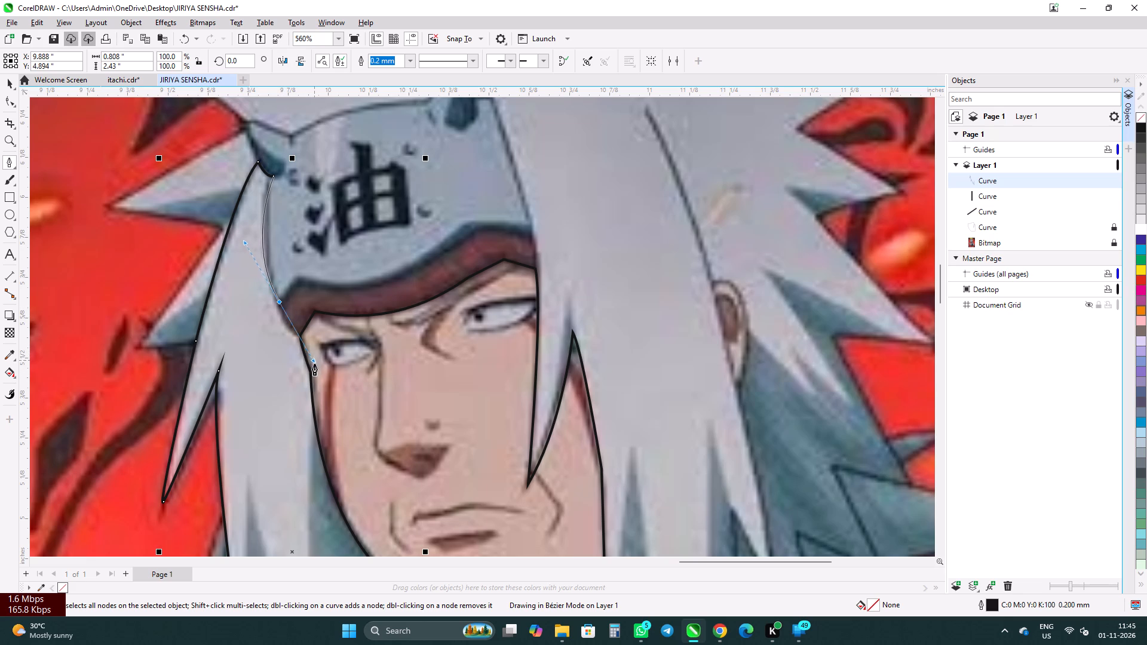
drag(314, 364, 307, 351)
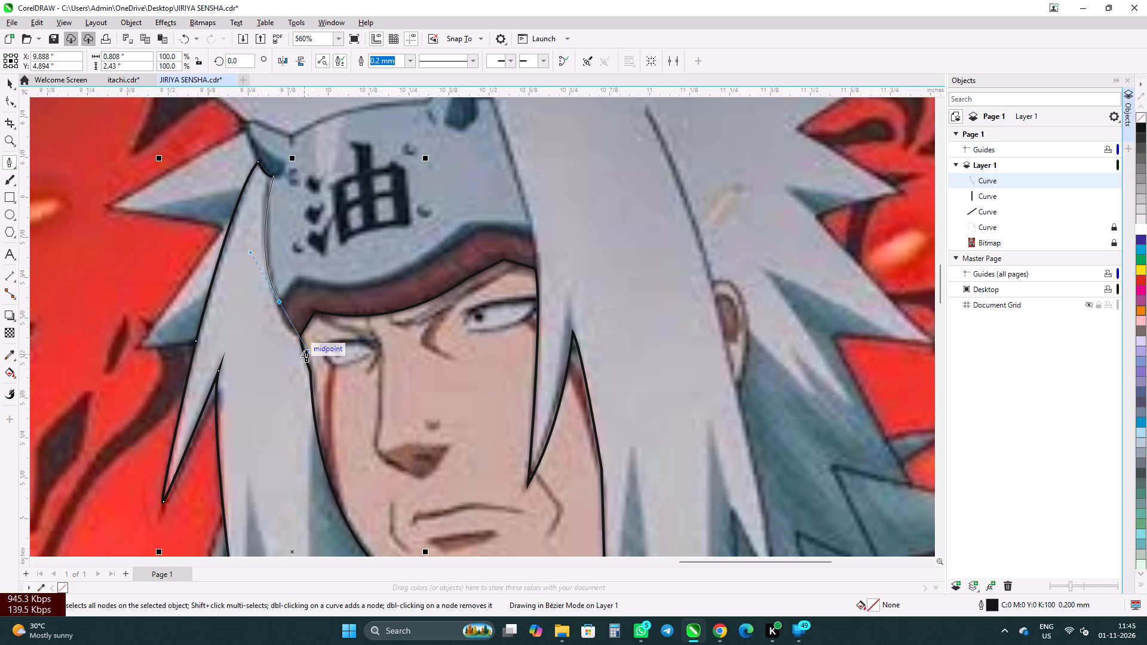
alt+click(278, 301)
alt+click(277, 302)
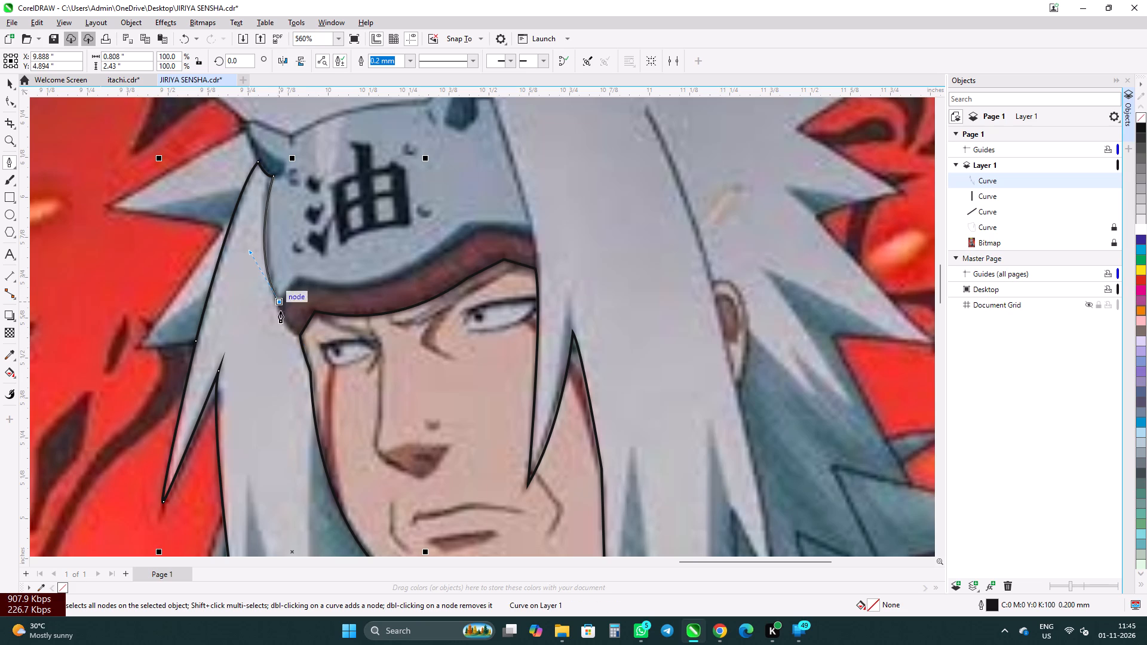
drag(300, 334, 319, 348)
alt+click(299, 336)
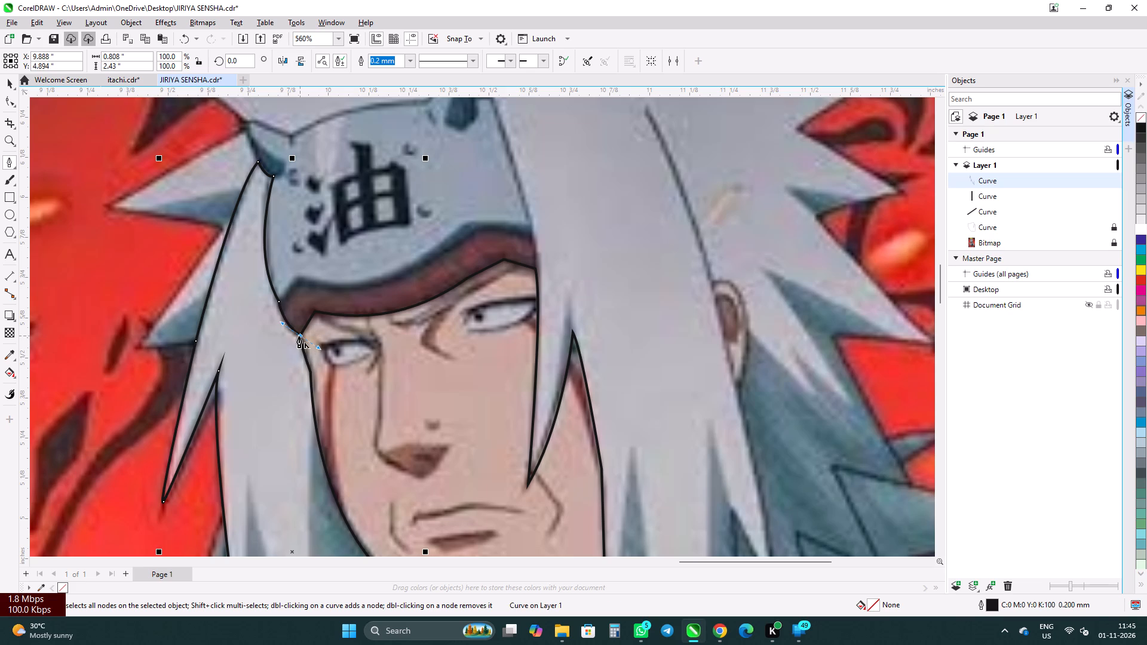
alt+click(299, 336)
Add a short curved segment from the headband trim corner down the face's edge beside the eye, ending in a corner node.
scroll(306, 367, down, 4)
scroll(281, 303, down, 4)
scroll(302, 367, up, 5)
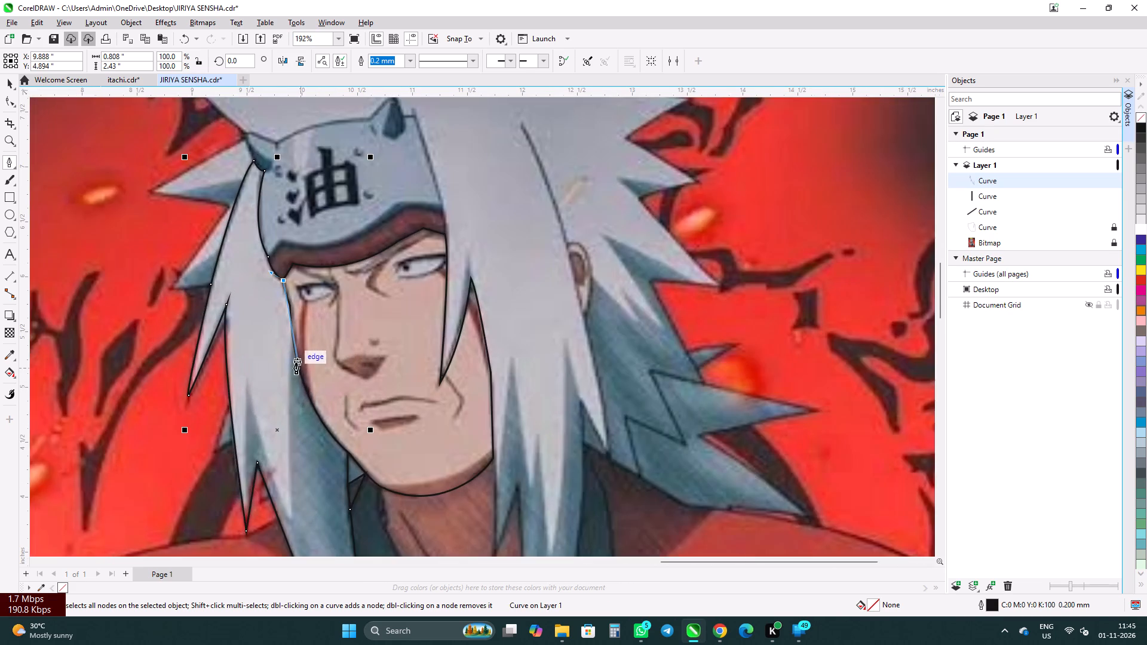
scroll(295, 354, up, 4)
shift+drag(286, 273, 298, 280)
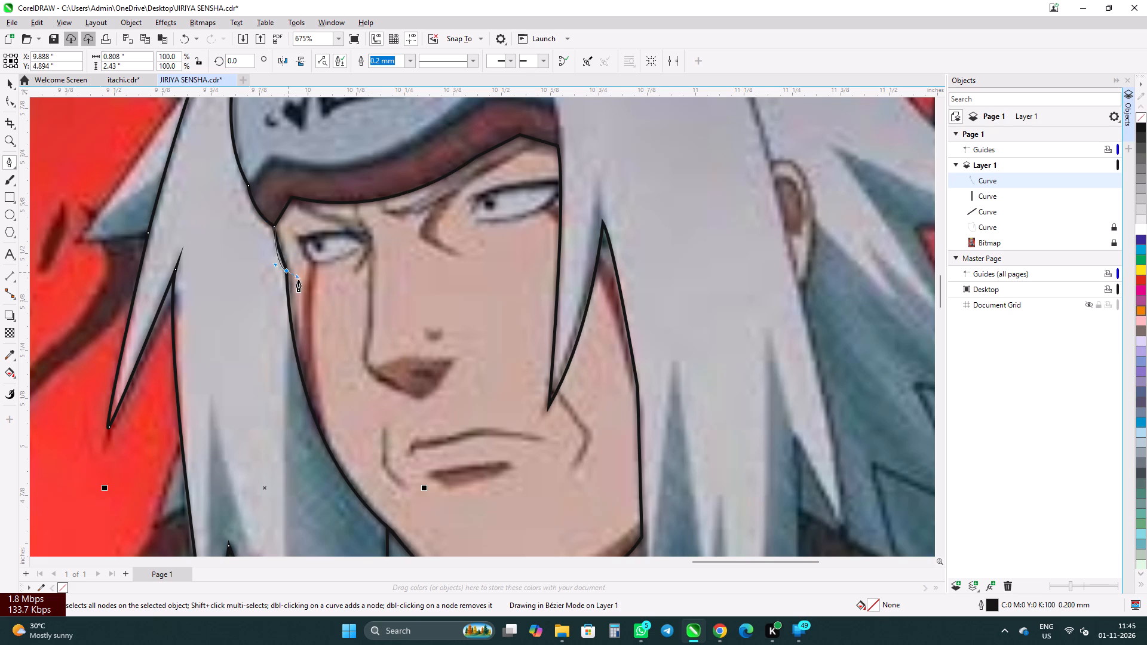
shift+drag(298, 280, 299, 297)
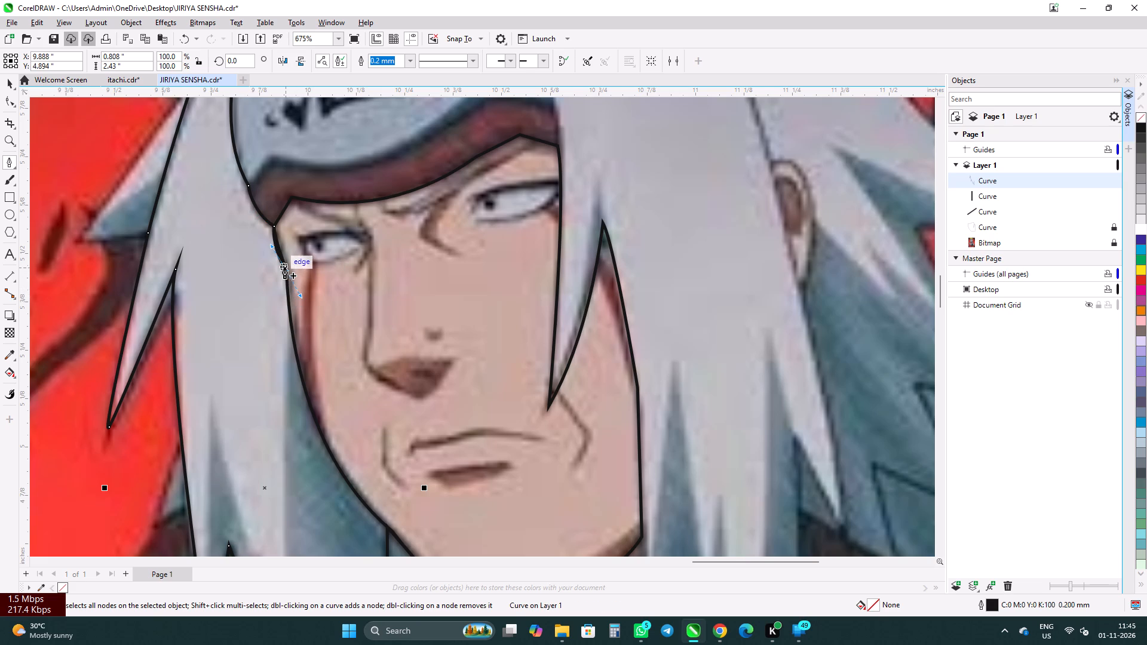
alt+click(284, 267)
alt+click(284, 271)
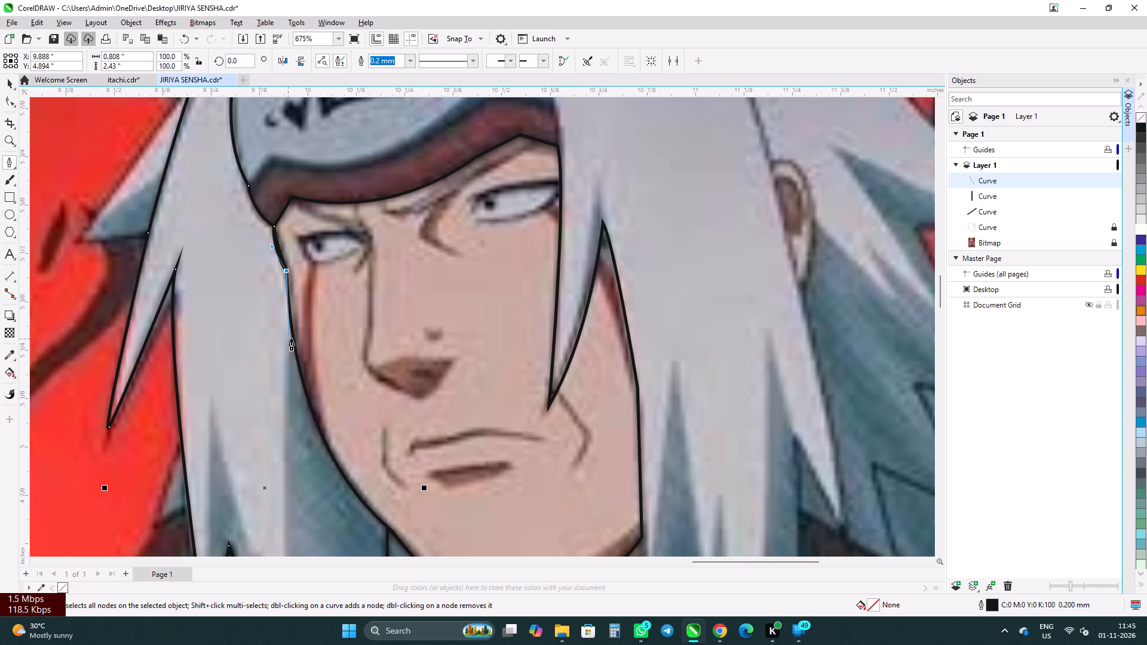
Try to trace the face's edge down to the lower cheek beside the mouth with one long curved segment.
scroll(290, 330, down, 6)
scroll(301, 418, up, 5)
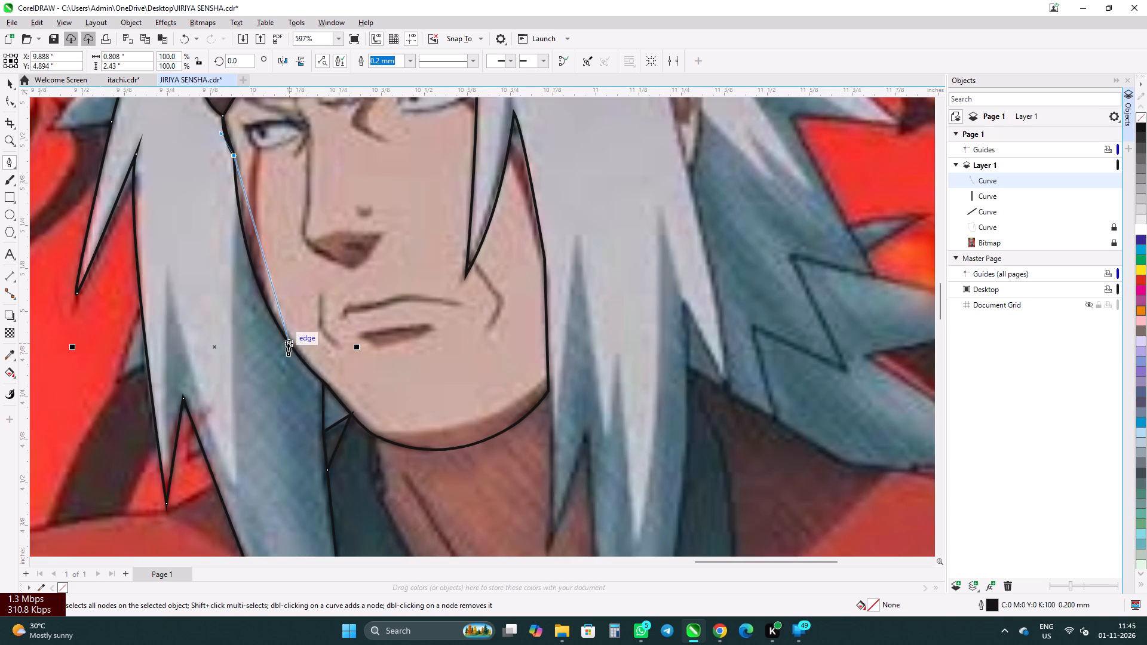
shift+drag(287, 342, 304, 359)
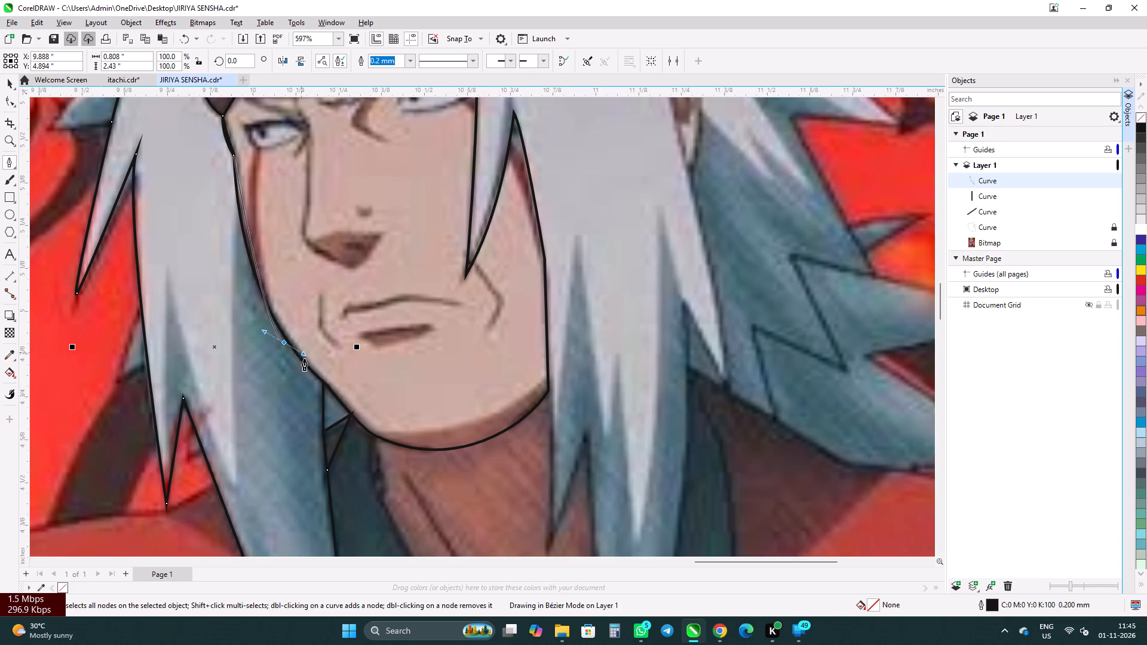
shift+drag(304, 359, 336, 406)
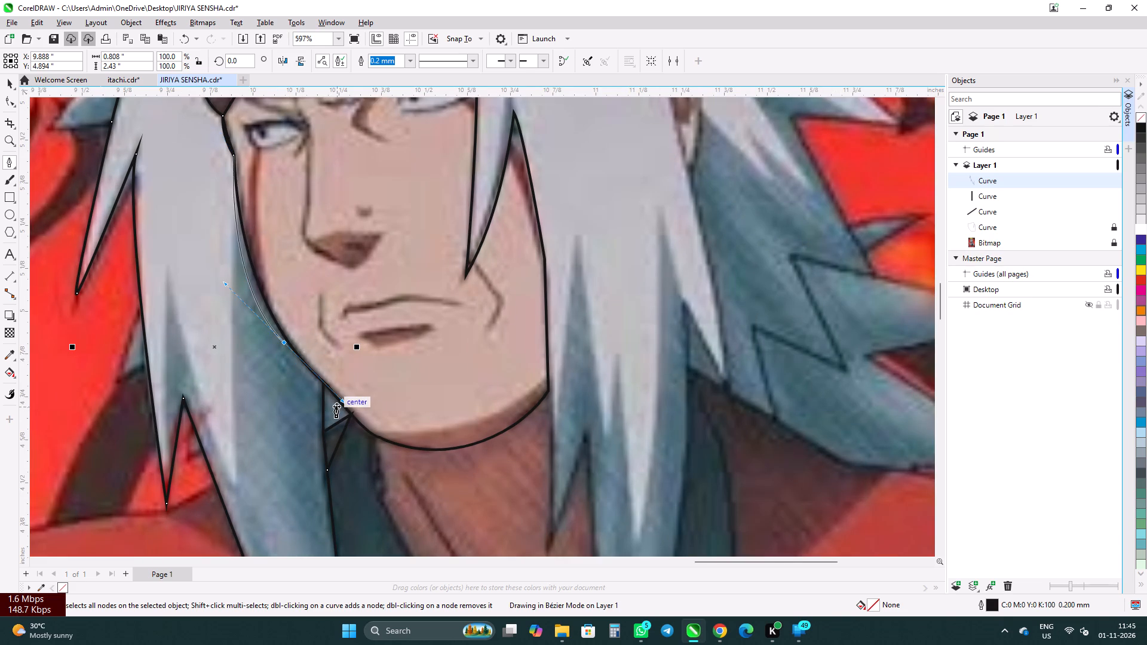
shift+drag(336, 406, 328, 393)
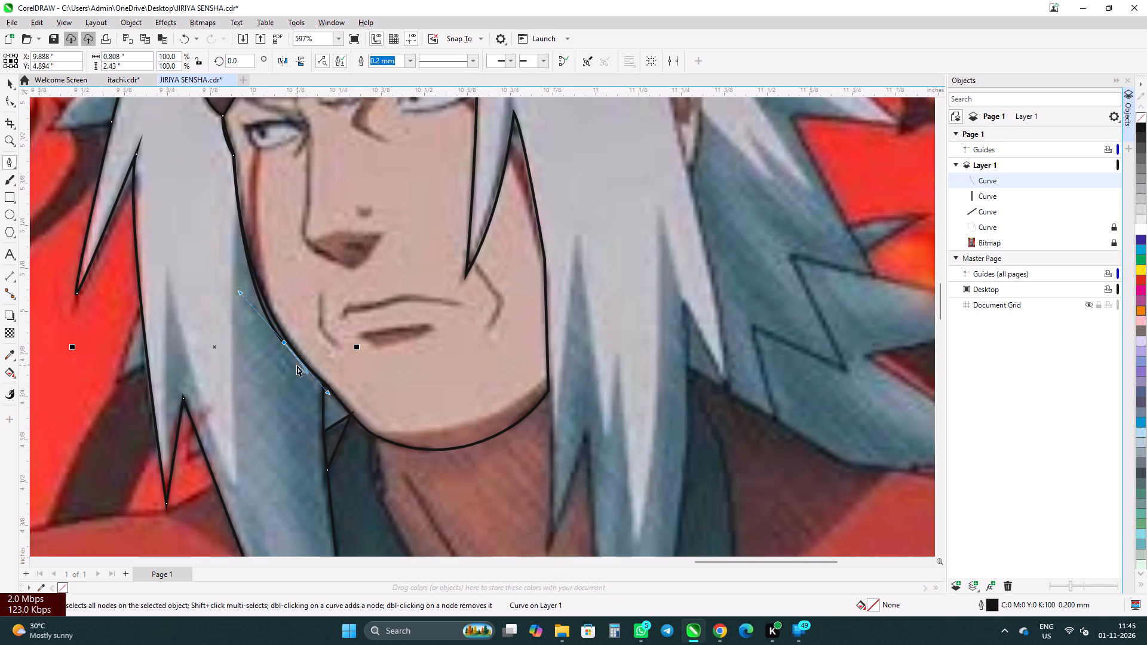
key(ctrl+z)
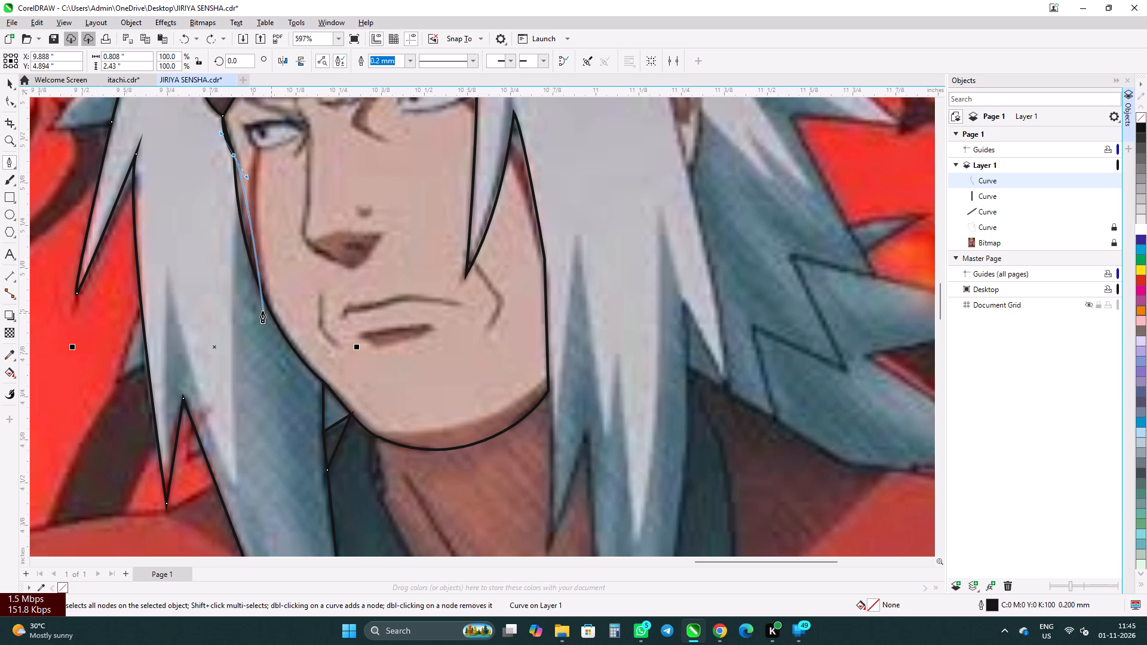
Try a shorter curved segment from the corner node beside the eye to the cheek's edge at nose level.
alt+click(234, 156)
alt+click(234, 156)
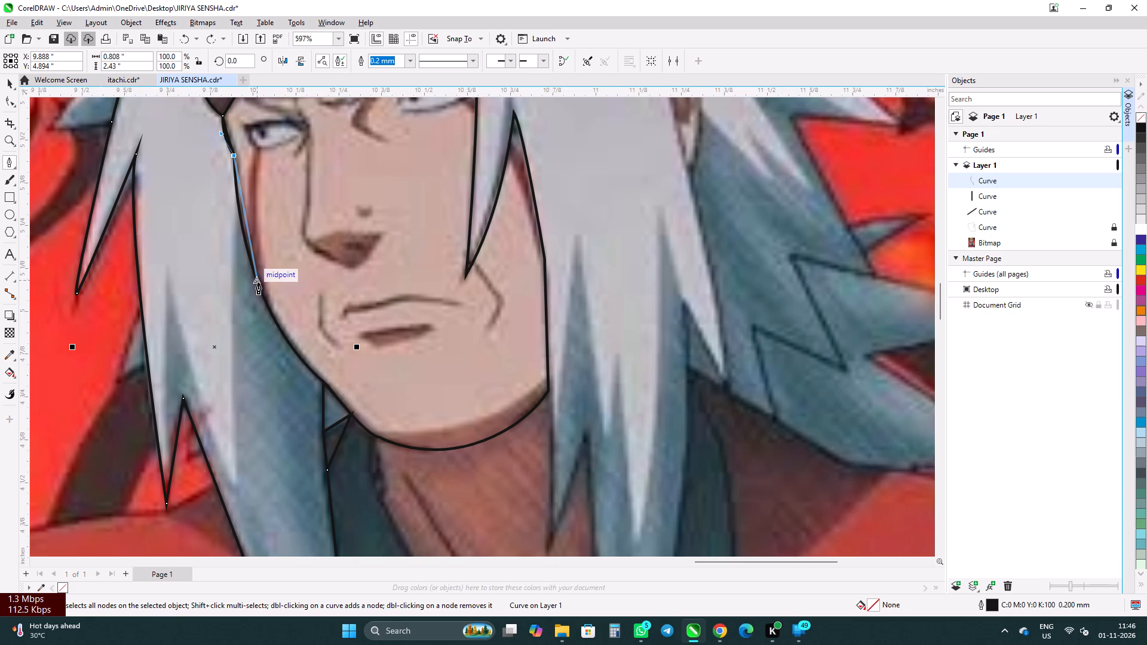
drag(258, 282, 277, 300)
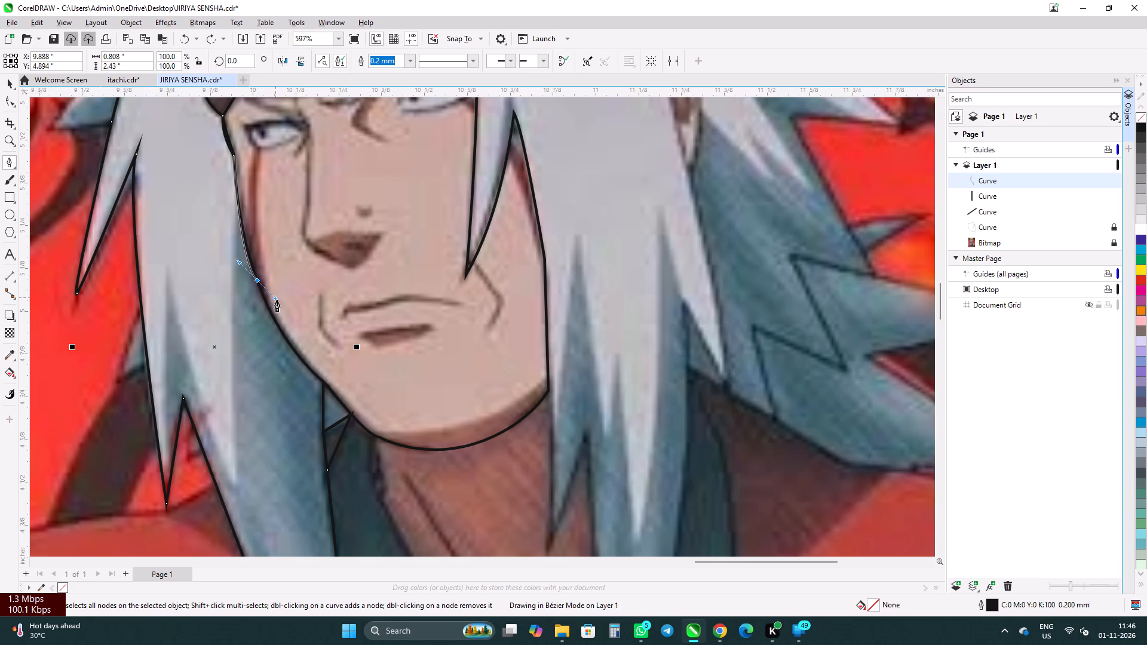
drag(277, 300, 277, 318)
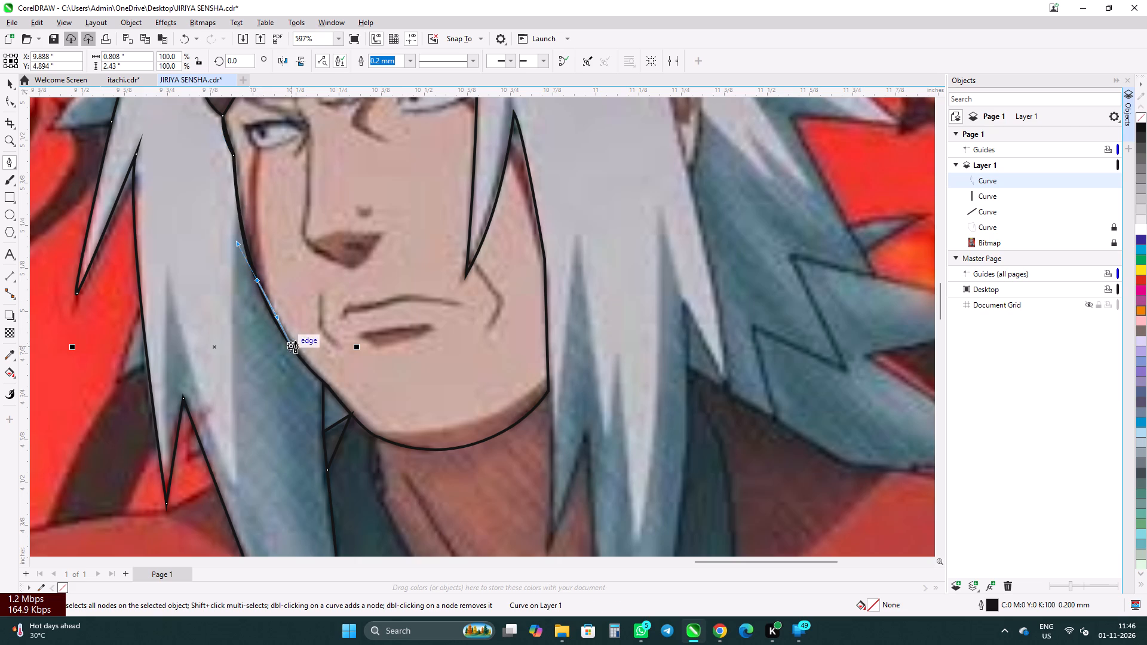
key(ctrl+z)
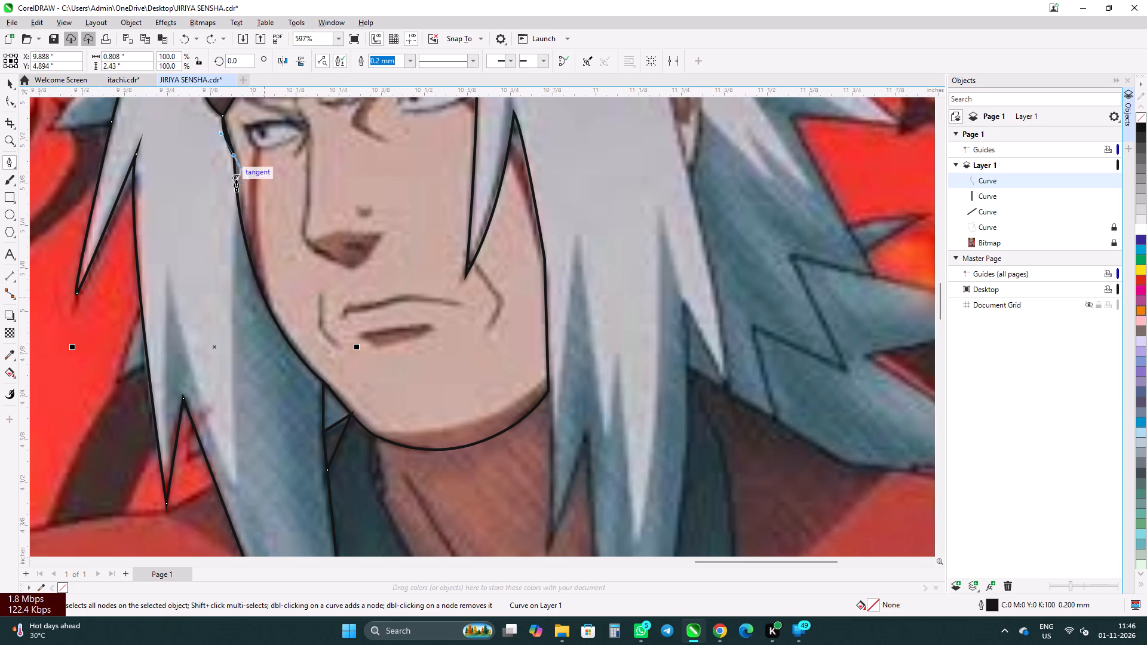
Add a short curved segment from the node beside the eye down the cheek's edge, ending in a corner node above nose-tip level.
alt+click(232, 157)
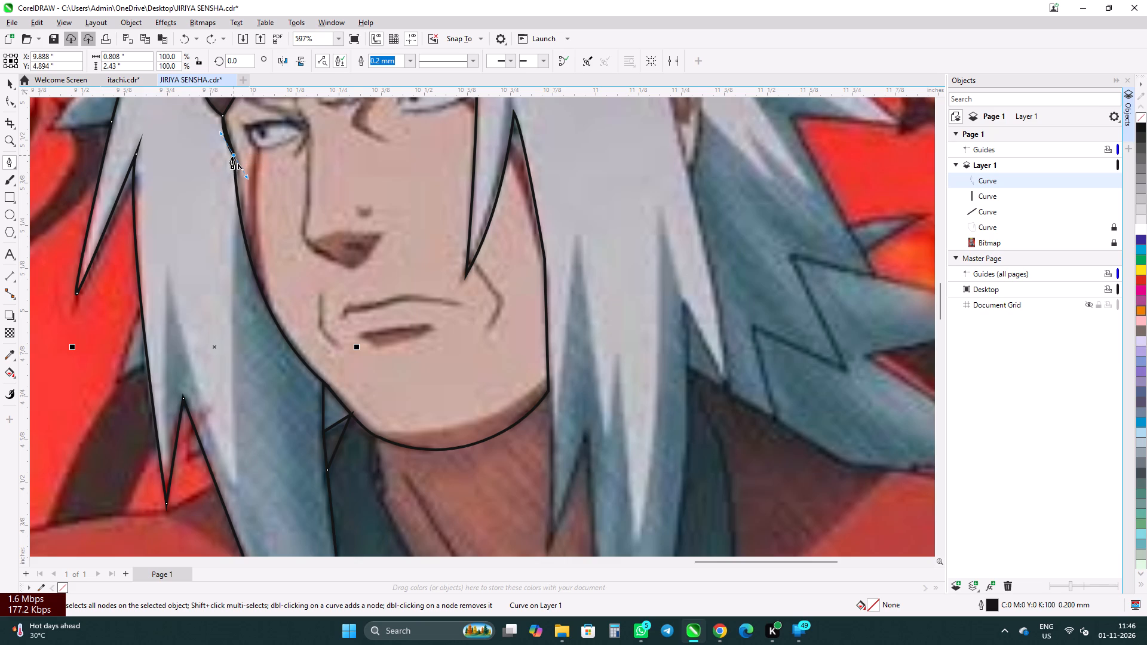
alt+click(232, 157)
alt+click(232, 155)
drag(241, 225, 248, 238)
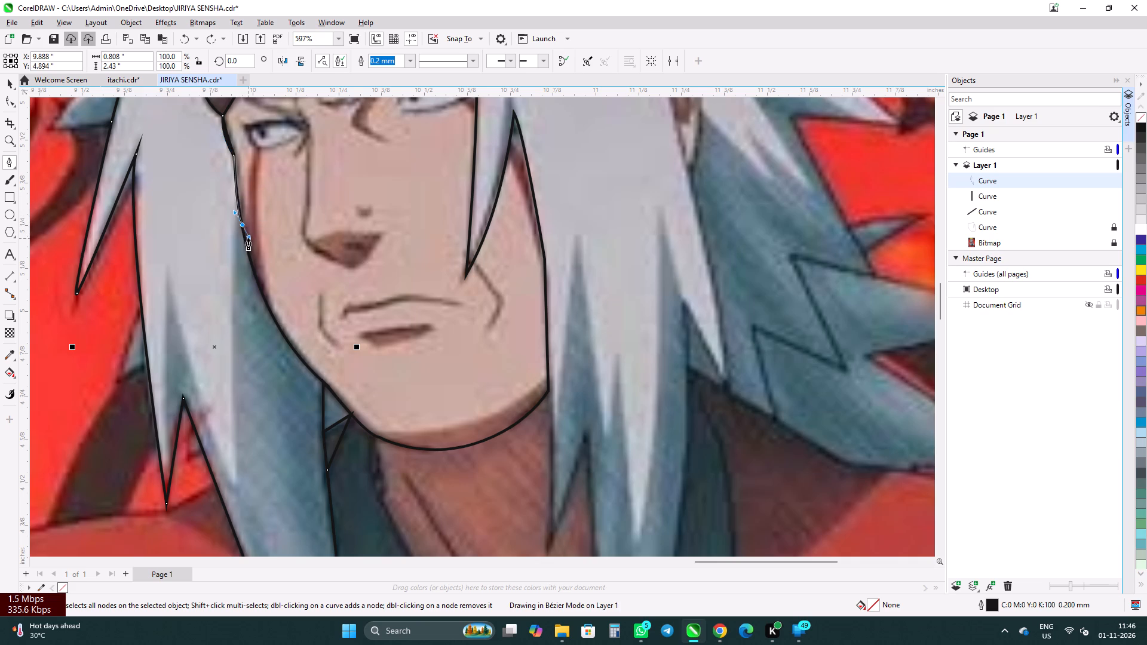
drag(248, 238, 247, 241)
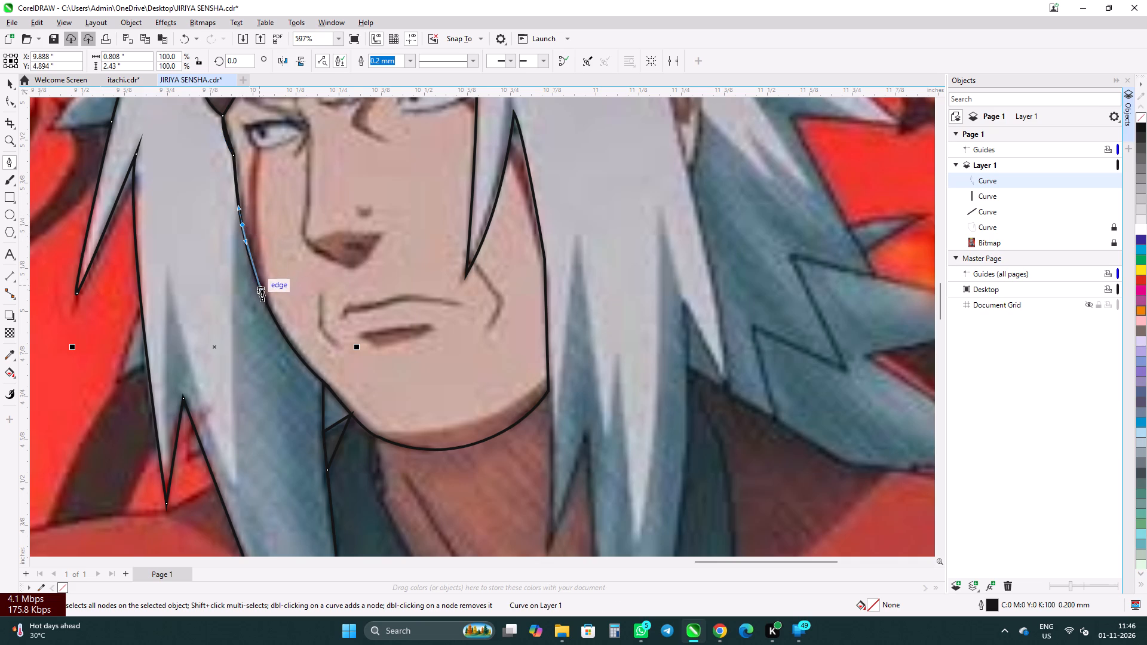
alt+click(241, 226)
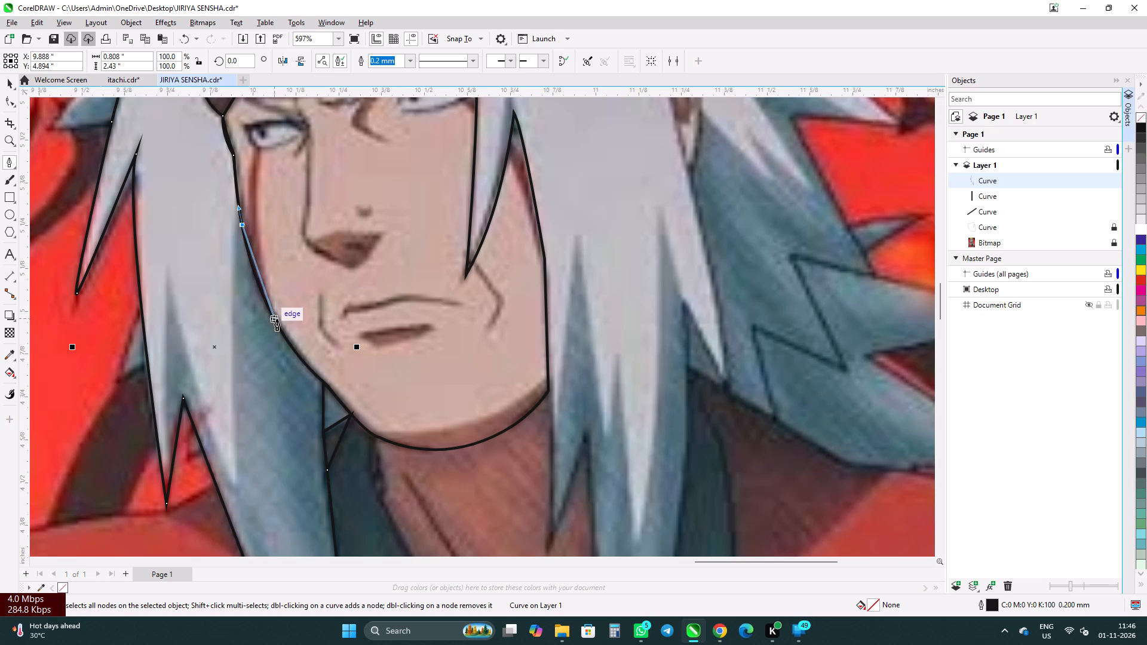
Continue the strand path along the cheek with a smooth node near mouth level, ending at the jaw where the strand meets the neck gap.
shift+drag(277, 320, 283, 331)
key(ctrl+z)
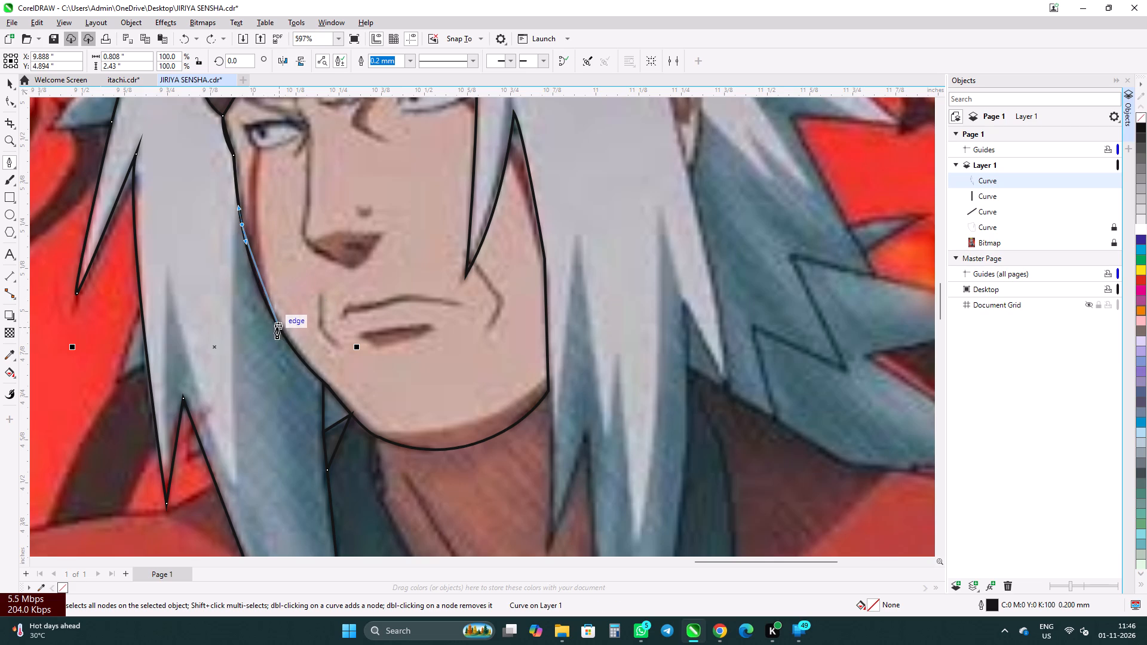
drag(277, 327, 301, 352)
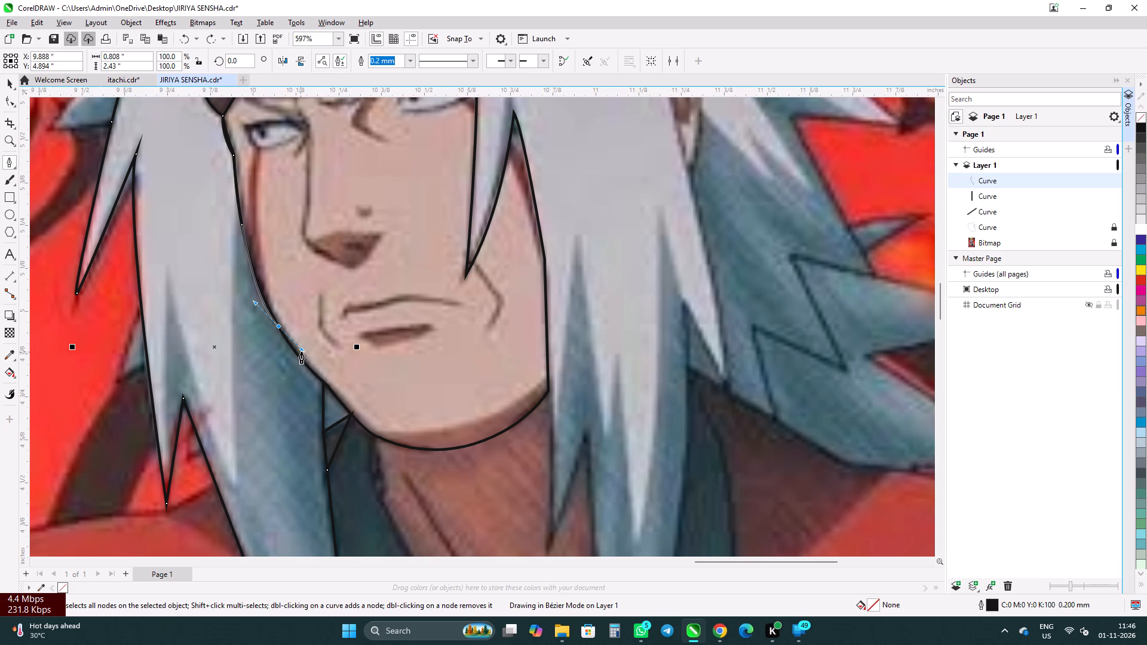
drag(301, 352, 310, 363)
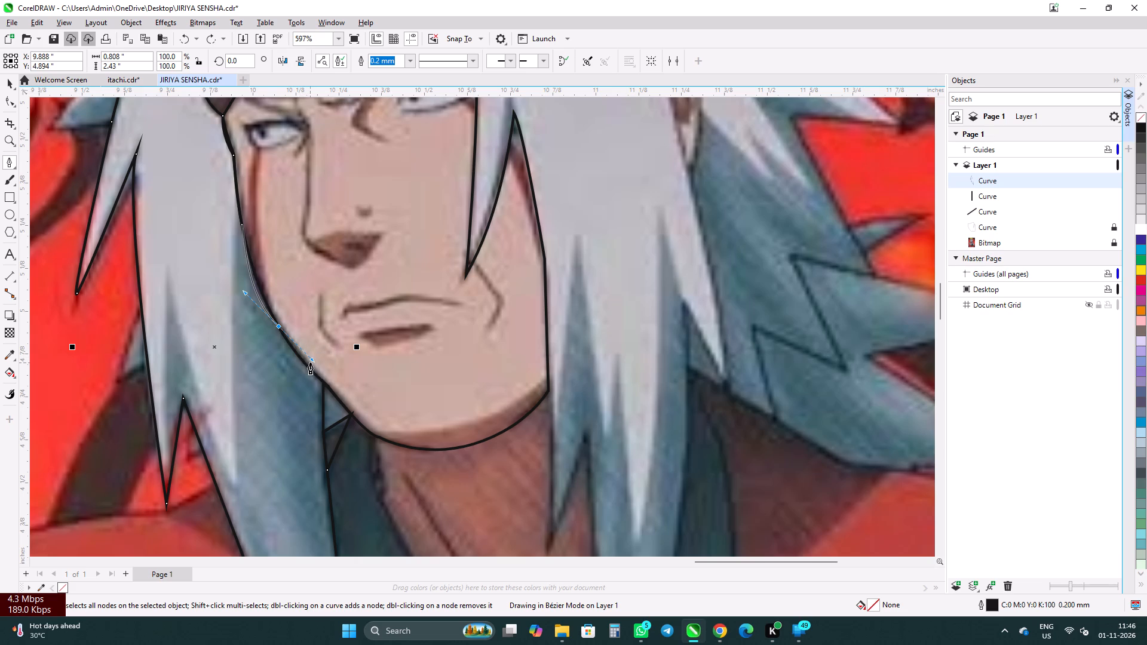
drag(310, 363, 306, 367)
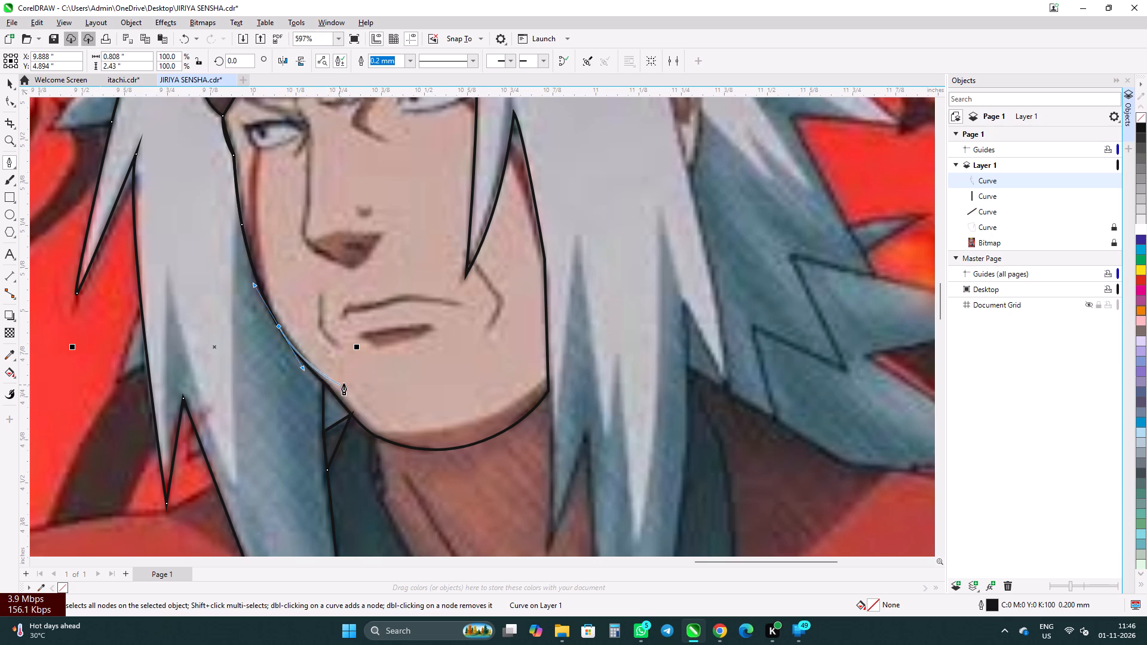
click(326, 383)
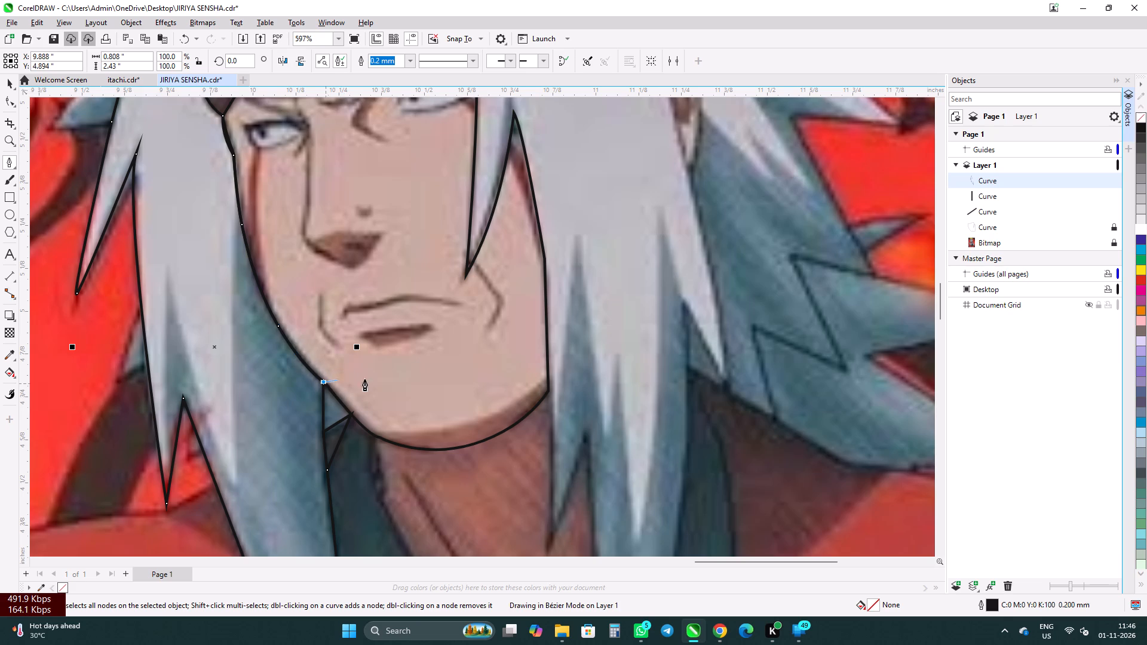
Close the hair strand path at its starting node below the jaw.
scroll(386, 389, down, 5)
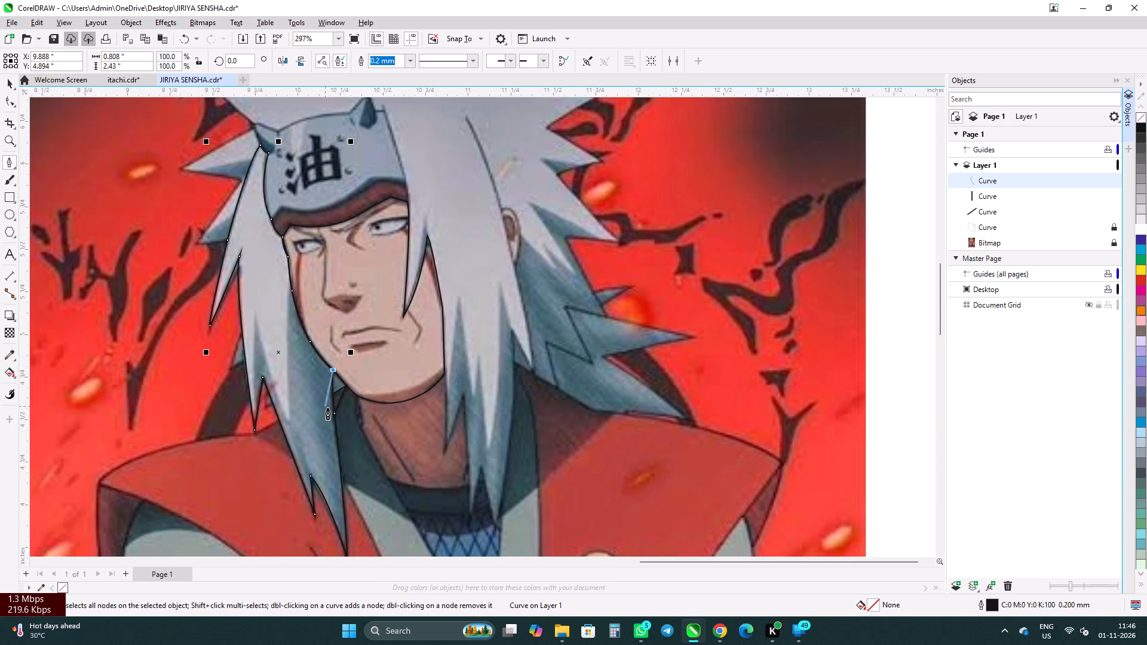
click(332, 413)
Save the JIRIYA SENSHA document.
key(ctrl+s)
key(ctrl+s)
key(ctrl+s)
key(ctrl+s)
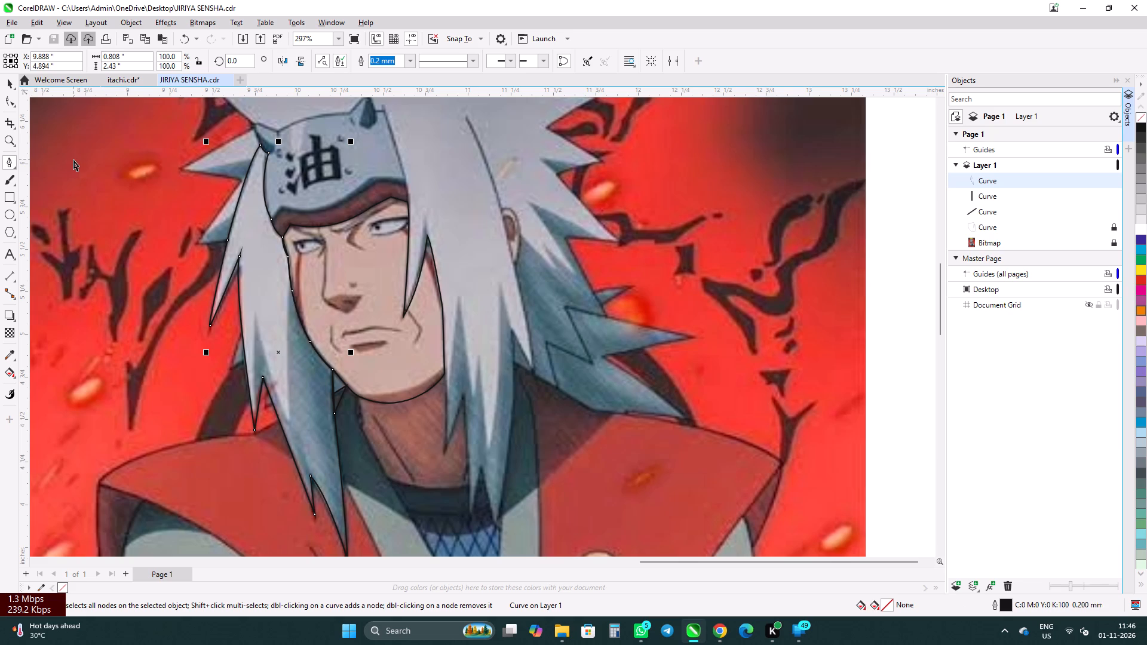
key(ctrl+s)
key(ctrl+s)
key(ctrl+s)
key(ctrl+s)
key(ctrl+s)
key(ctrl+s)
key(ctrl+s)
key(ctrl+s)
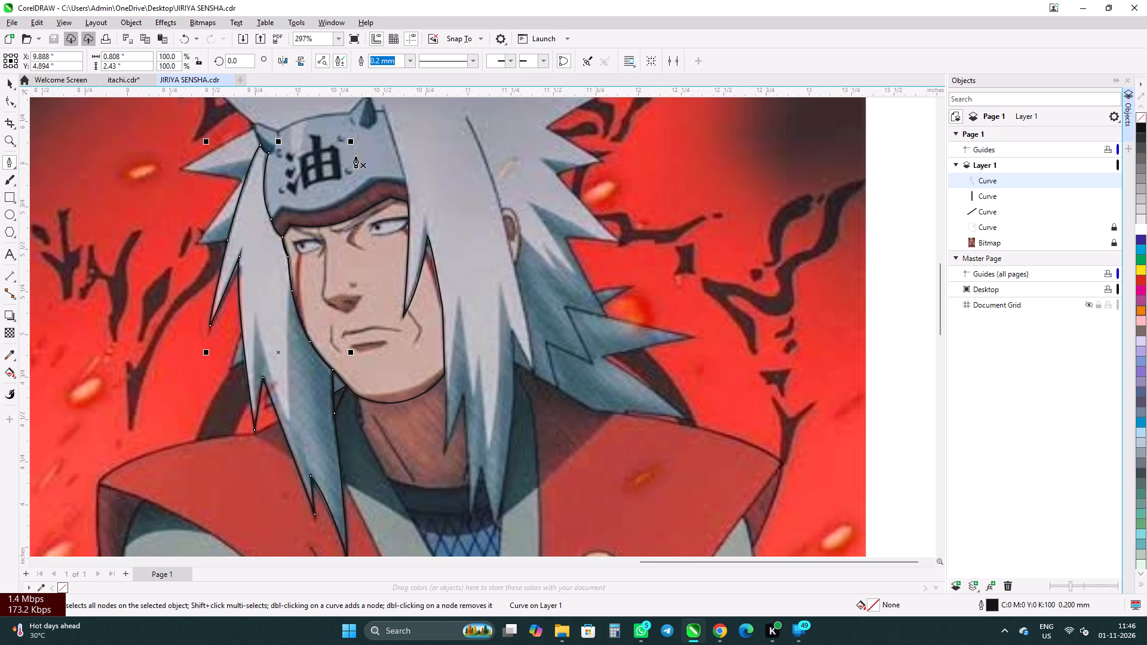
Lock the finished hair strand curve beside the face.
click(3, 85)
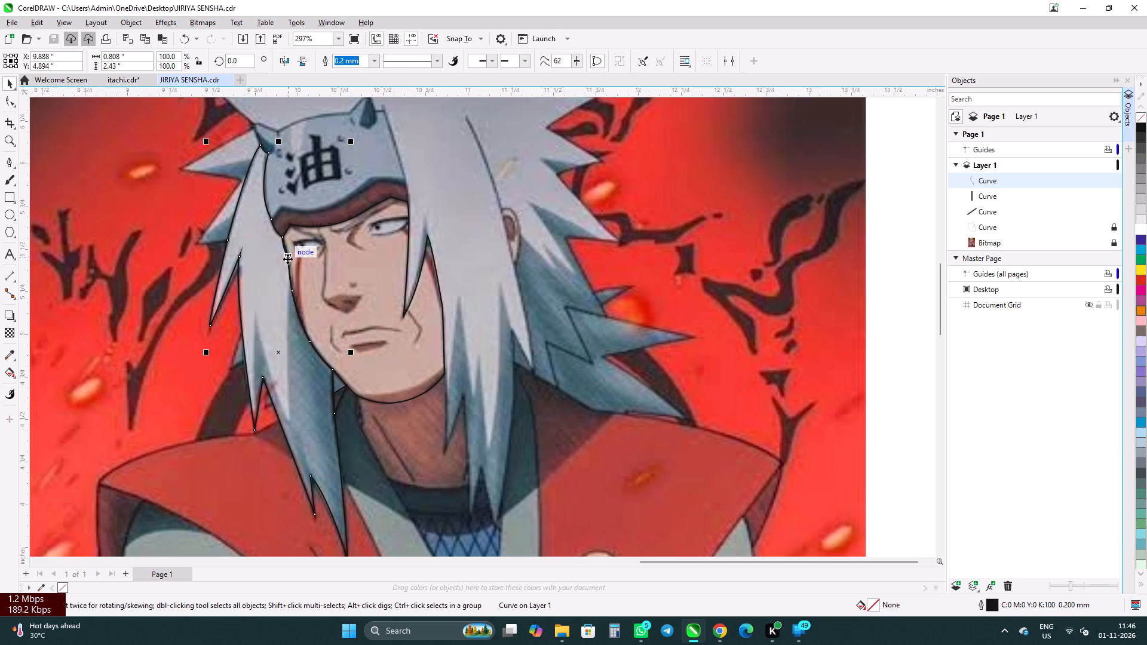
click(267, 268)
right_click(266, 268)
click(234, 247)
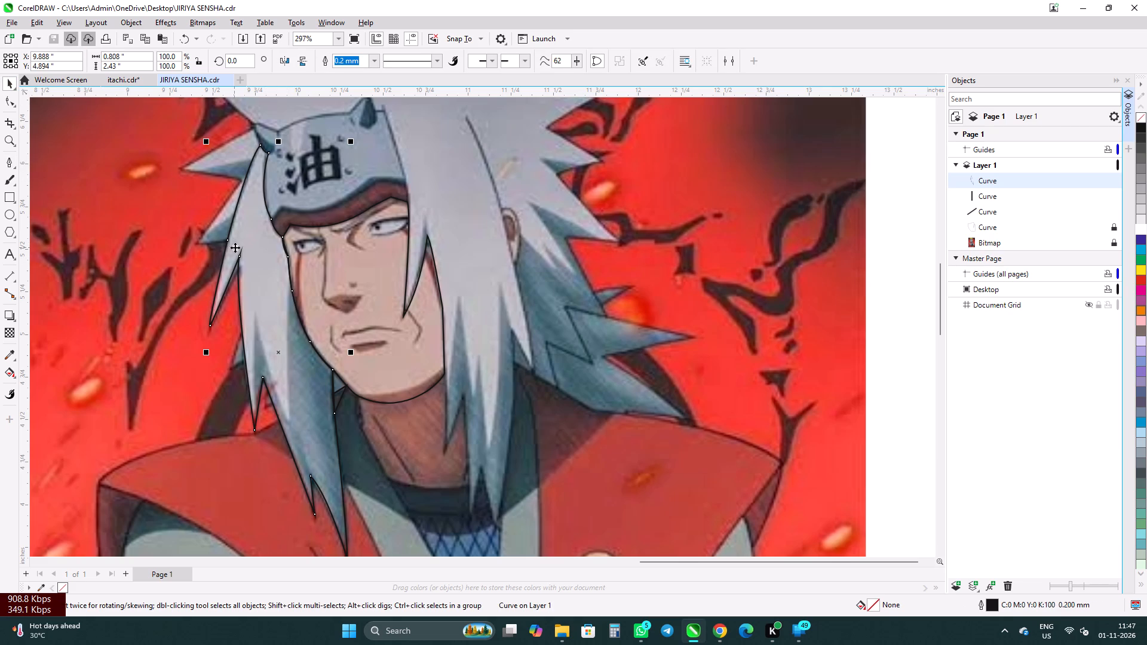
right_click(266, 232)
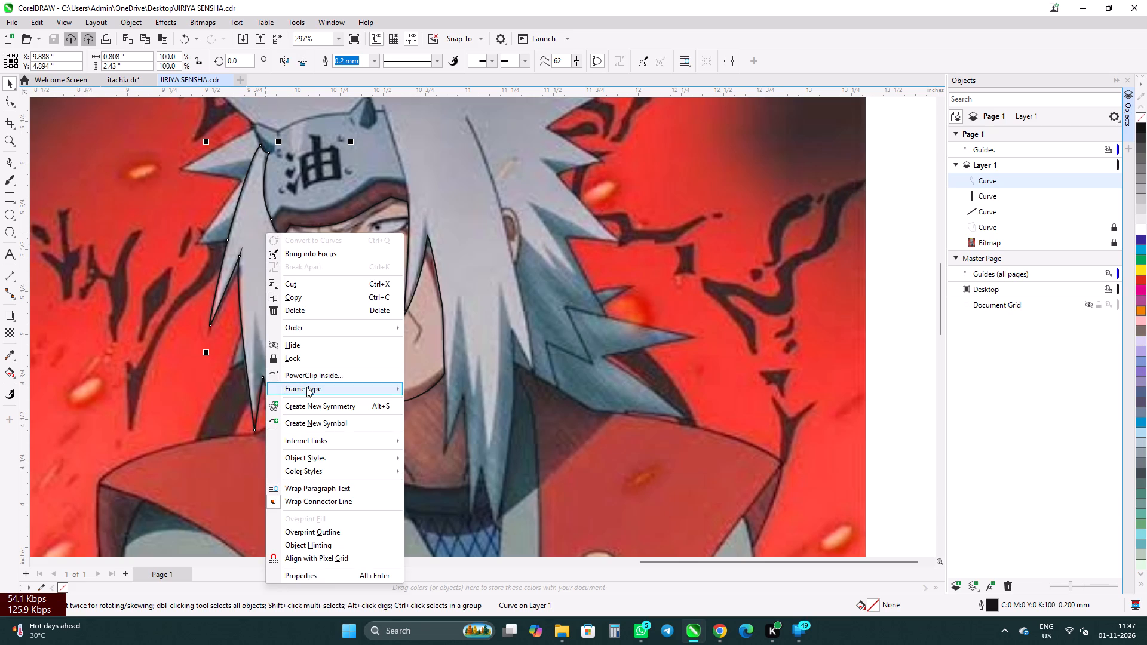
click(296, 363)
Lock the lower of the two small gap curves between the hair strand and the neck.
scroll(359, 440, up, 5)
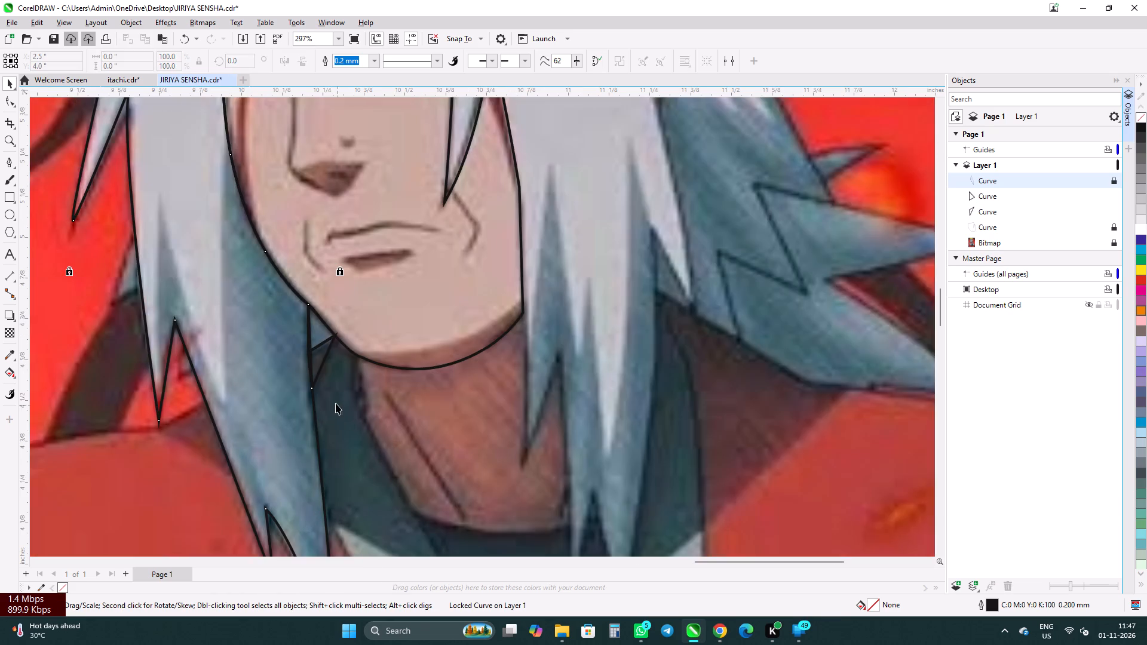
scroll(336, 403, up, 2)
click(311, 340)
right_click(320, 339)
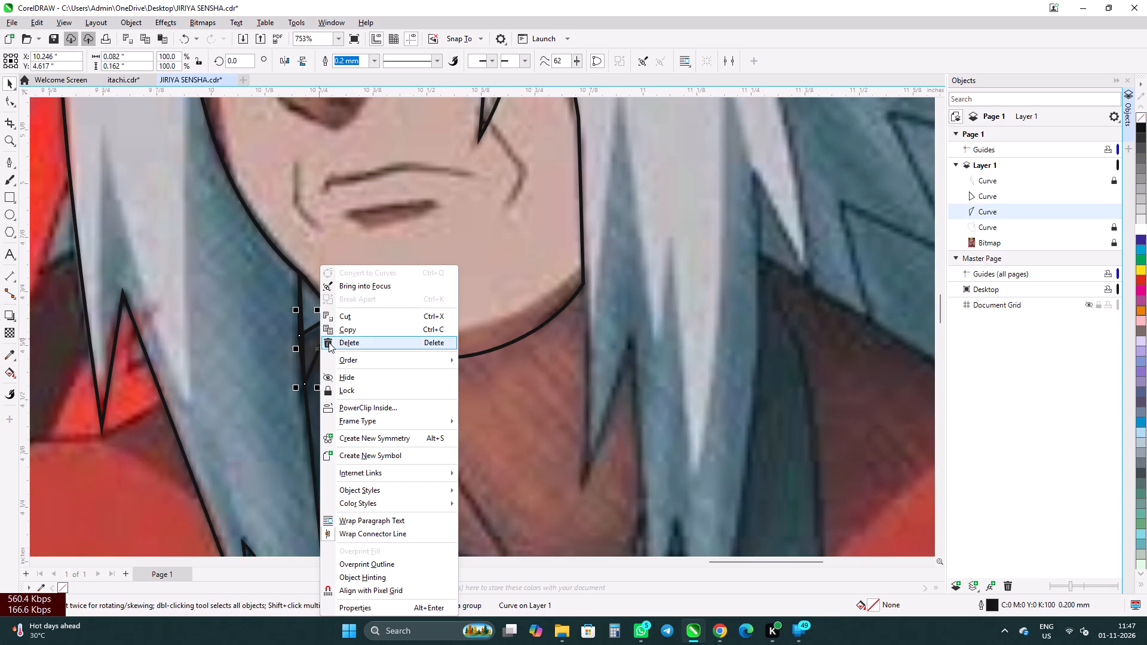
click(337, 391)
Lock the small triangular curve between the hair strand and the jaw, leaving nothing selected.
click(308, 303)
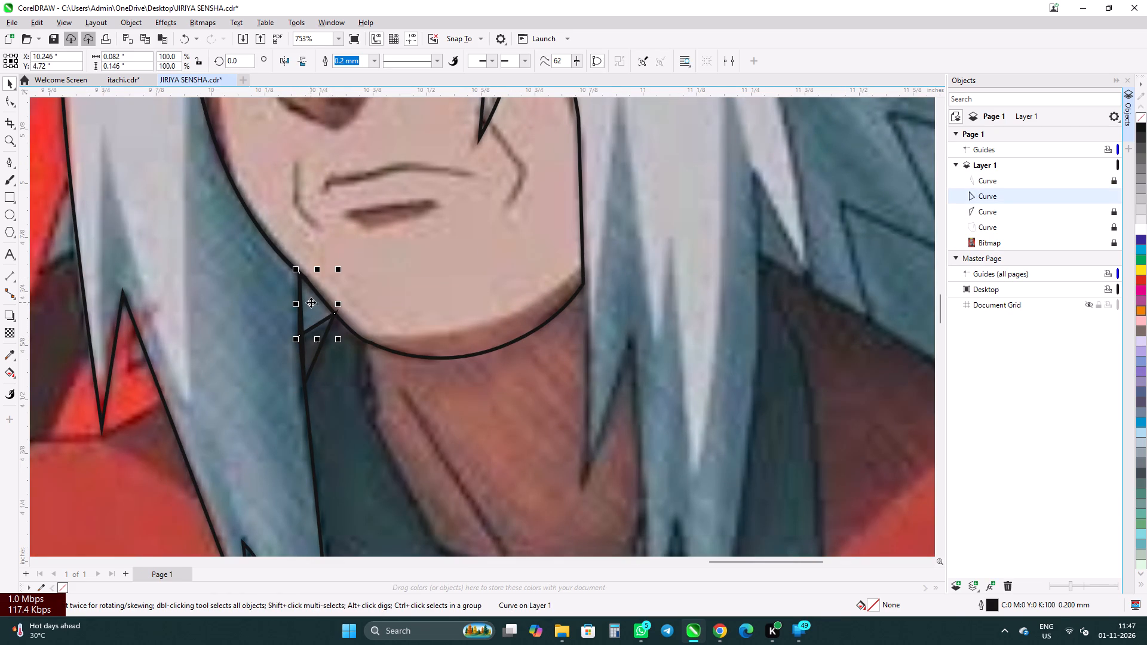
right_click(311, 302)
click(329, 392)
scroll(168, 274, down, 6)
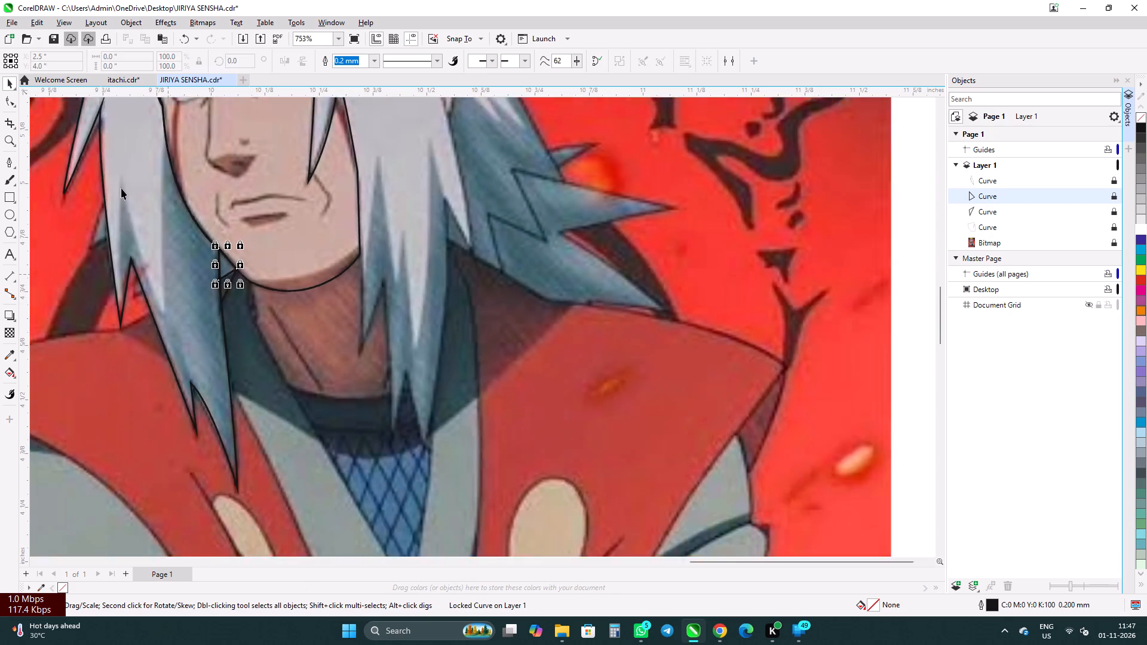
scroll(122, 188, up, 1)
scroll(122, 198, down, 4)
click(716, 281)
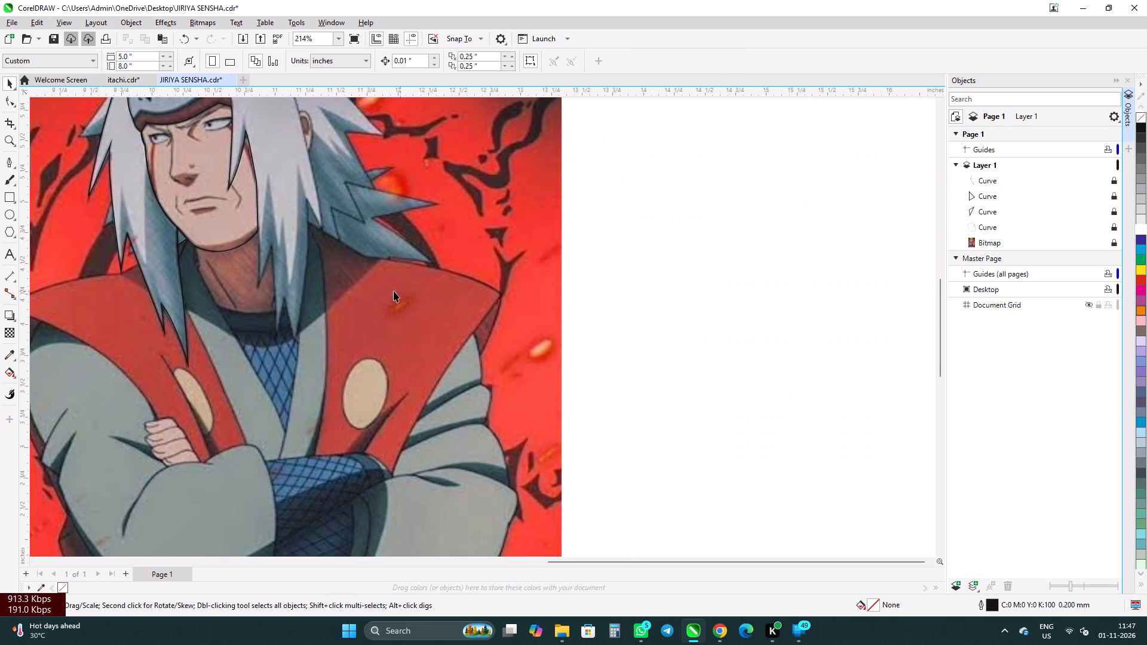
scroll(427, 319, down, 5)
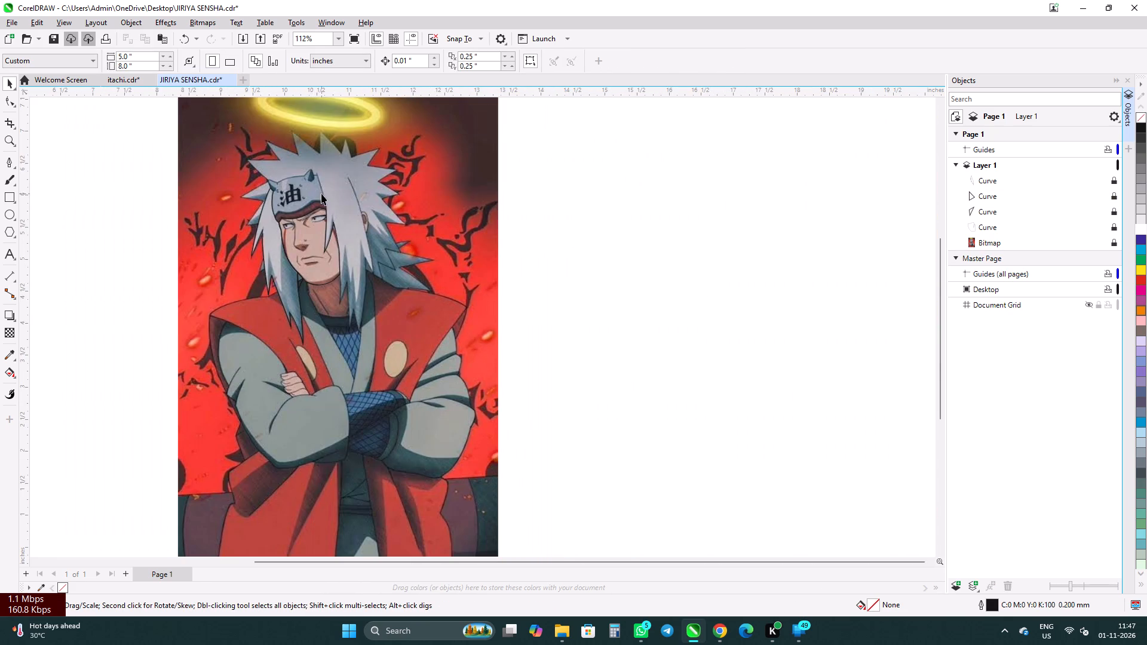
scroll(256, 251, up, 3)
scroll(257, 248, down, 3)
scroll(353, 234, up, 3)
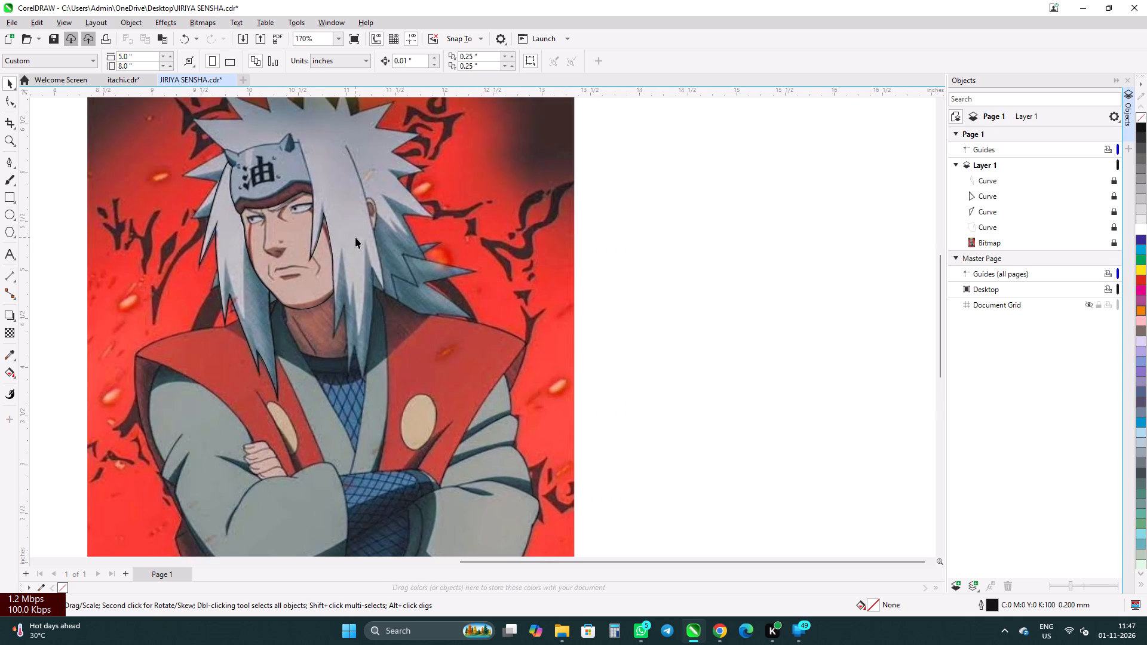